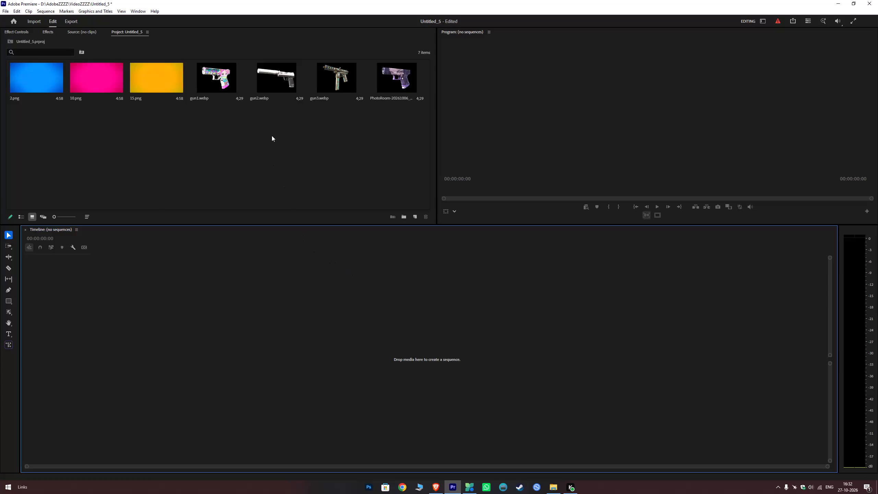
# Create a new sequence from the pink background image 10.png, placing it at the start of the timeline.
pyautogui.click(79, 137)
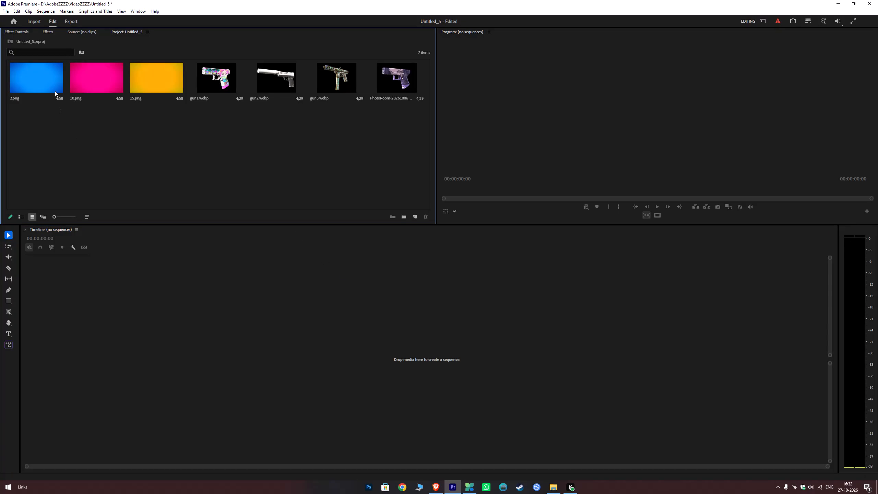
pyautogui.moveTo(90, 82); pyautogui.dragTo(92, 89)
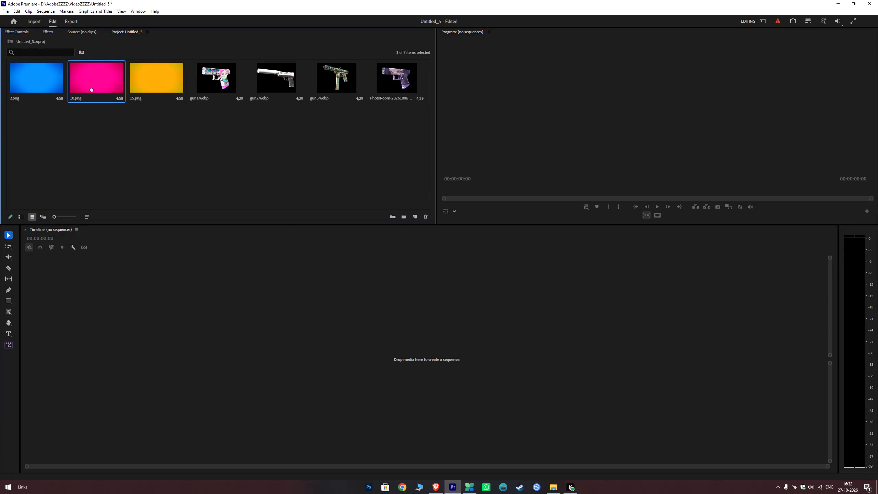
pyautogui.moveTo(92, 89); pyautogui.dragTo(38, 295)
pyautogui.click(123, 284)
pyautogui.keyDown('alt'); pyautogui.scroll(3, 174, 306); pyautogui.keyUp('alt')
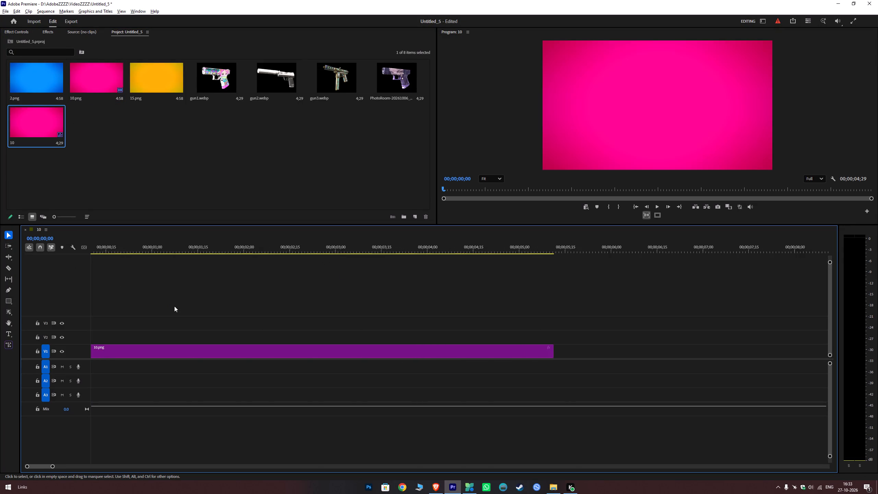
pyautogui.keyDown('alt'); pyautogui.scroll(2, 174, 306); pyautogui.keyUp('alt')
# Enlarge the program preview by making its area wider and taller.
pyautogui.moveTo(437, 174); pyautogui.dragTo(384, 192)
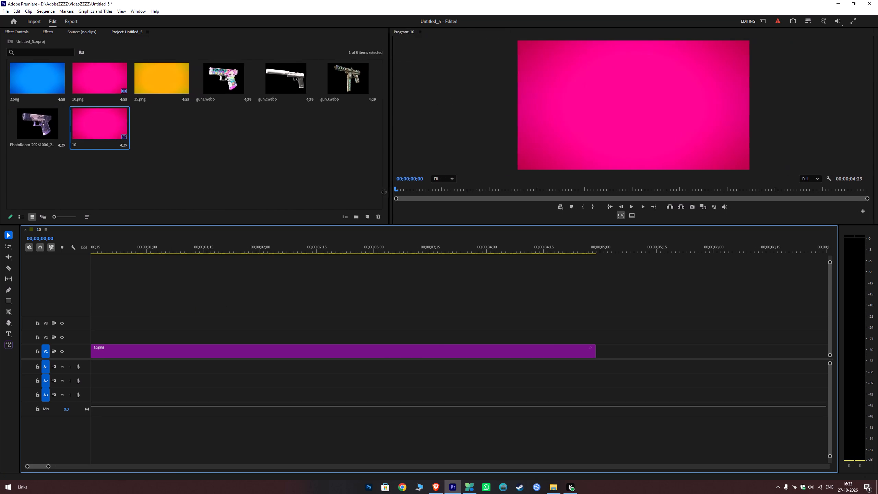
pyautogui.moveTo(384, 192); pyautogui.dragTo(316, 230)
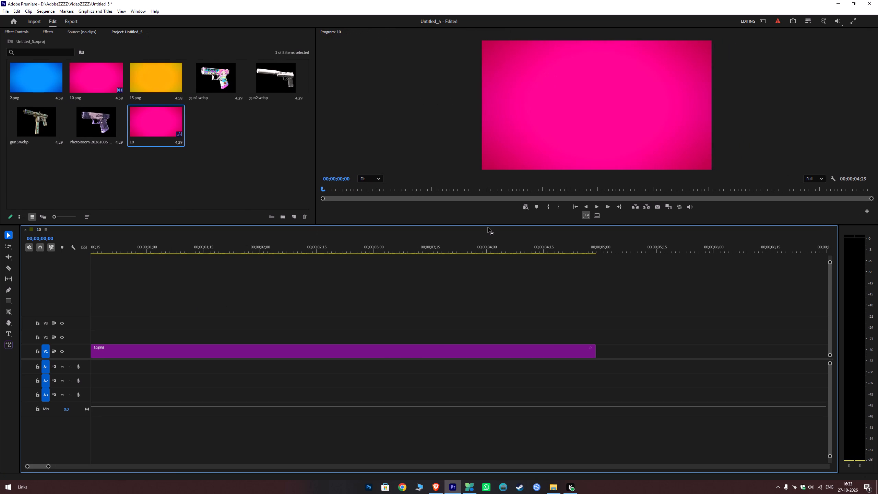
pyautogui.moveTo(487, 224); pyautogui.dragTo(485, 262)
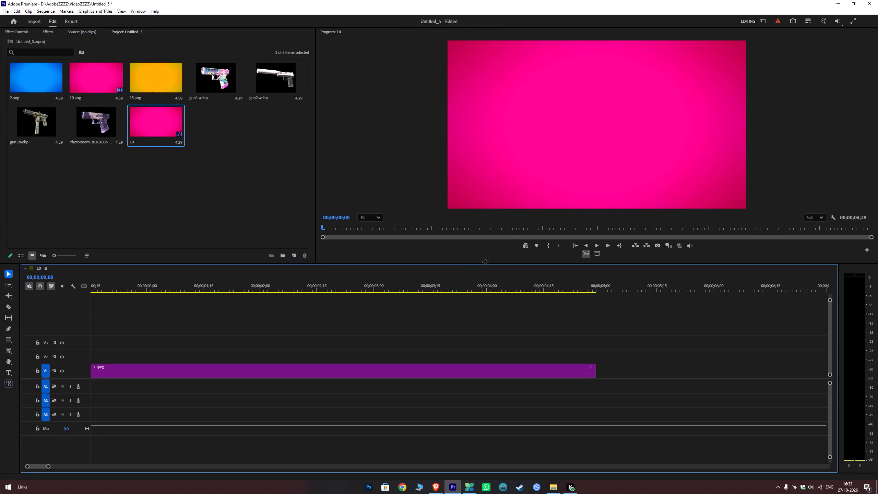
pyautogui.moveTo(485, 262); pyautogui.dragTo(485, 263)
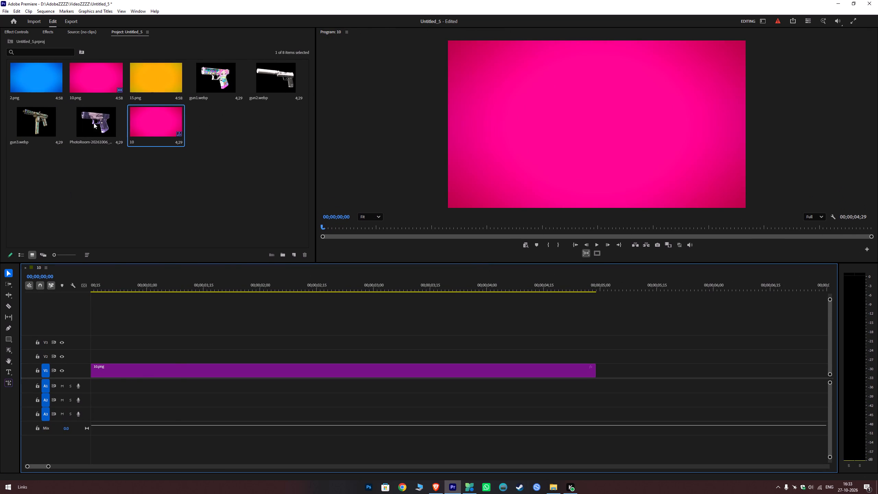
# Place the PhotoRoom pistol image on track V3 starting at about one second and scrub through it.
pyautogui.moveTo(94, 123); pyautogui.dragTo(145, 345)
pyautogui.keyDown('alt'); pyautogui.scroll(-6, 388, 352); pyautogui.keyUp('alt')
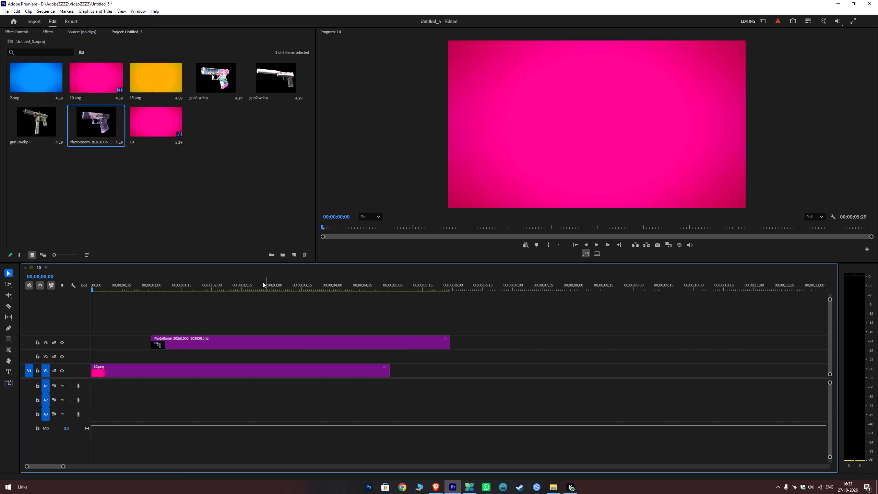
pyautogui.moveTo(209, 286); pyautogui.dragTo(247, 311)
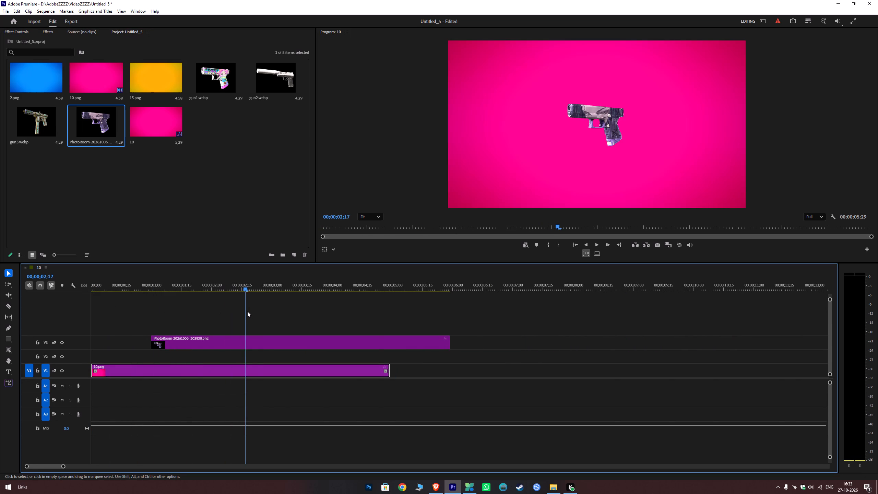
pyautogui.moveTo(247, 311); pyautogui.dragTo(380, 322)
# Extend the pink 10.png background clip on V1 to end at 00;00;13;29.
pyautogui.keyDown('alt'); pyautogui.scroll(-6, 382, 320); pyautogui.keyUp('alt')
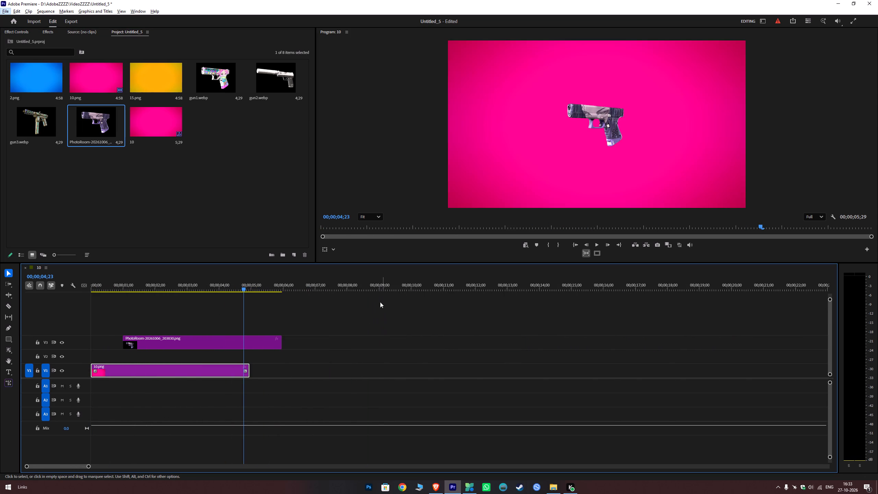
pyautogui.click(539, 290)
pyautogui.moveTo(251, 368); pyautogui.dragTo(476, 377)
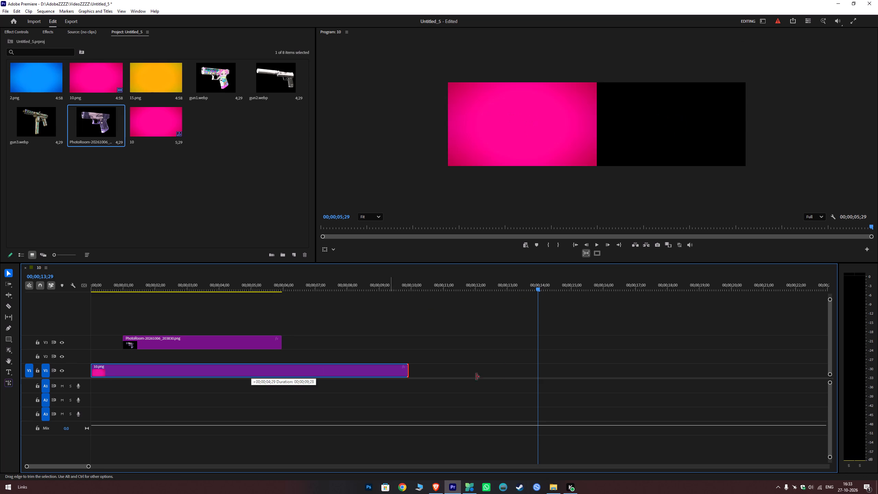
pyautogui.moveTo(476, 377); pyautogui.dragTo(542, 374)
pyautogui.click(392, 336)
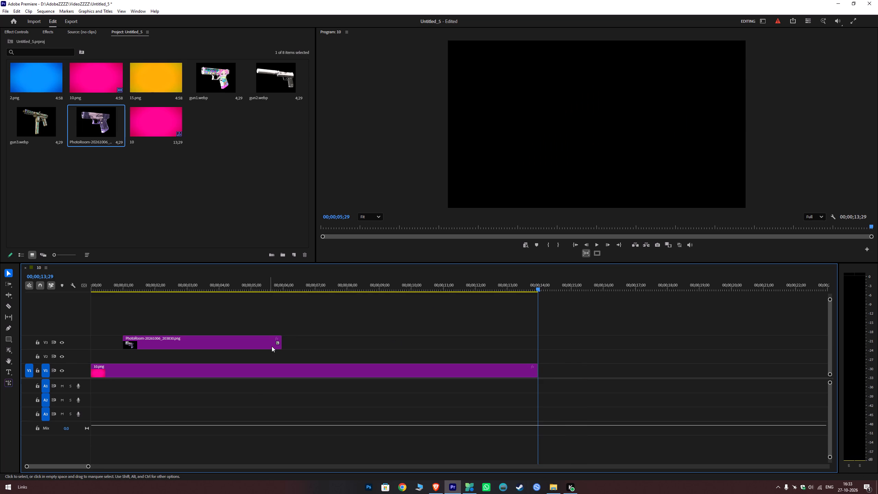
# Move the pistol clip on V3 so it starts at about 6.4 seconds.
pyautogui.moveTo(223, 281); pyautogui.dragTo(131, 299)
pyautogui.moveTo(153, 336); pyautogui.dragTo(324, 342)
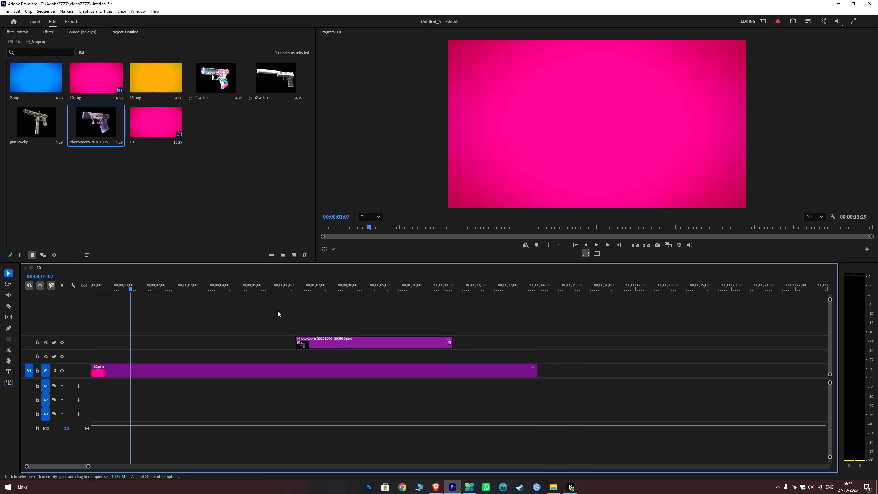
# Resize the pistol image to a scale of 160.7 and place it at position 960.0, 728.1.
pyautogui.moveTo(248, 286); pyautogui.dragTo(306, 297)
pyautogui.click(338, 341)
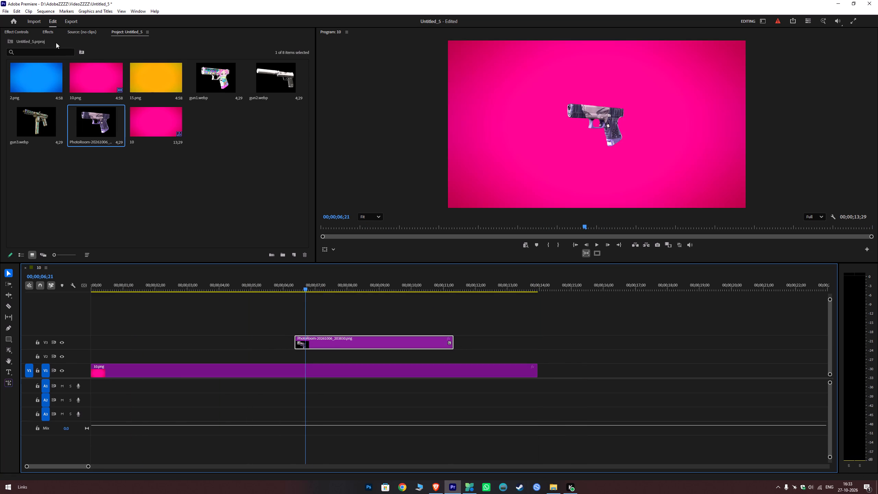
pyautogui.click(25, 36)
pyautogui.keyDown('ctrl'); pyautogui.moveTo(72, 83); pyautogui.dragTo(244, 118); pyautogui.keyUp('ctrl')
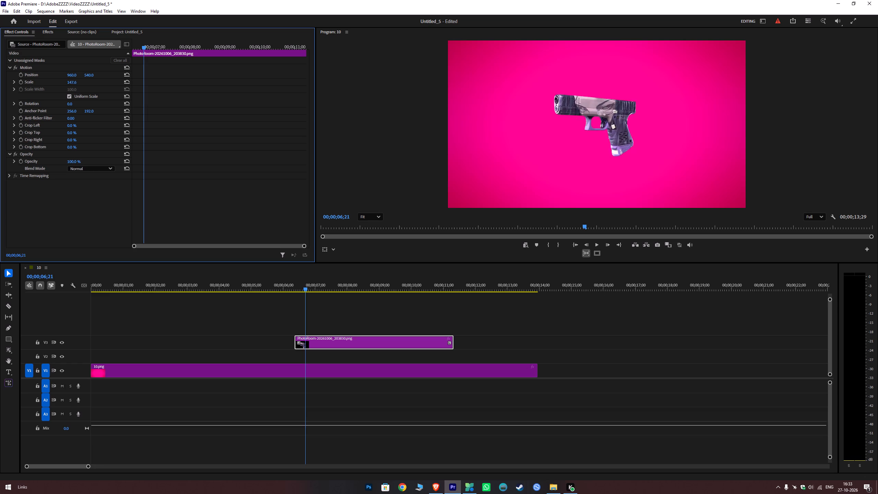
pyautogui.keyDown('ctrl'); pyautogui.moveTo(244, 118); pyautogui.dragTo(441, 150); pyautogui.keyUp('ctrl')
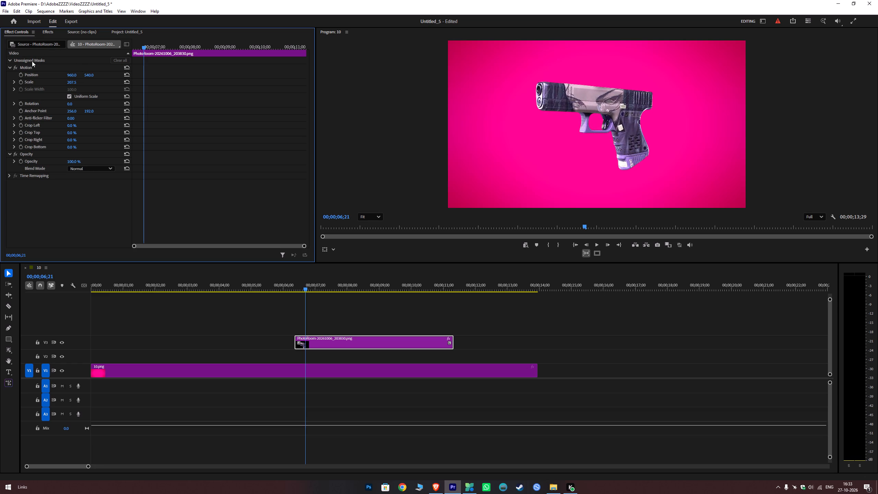
pyautogui.click(32, 64)
pyautogui.click(53, 66)
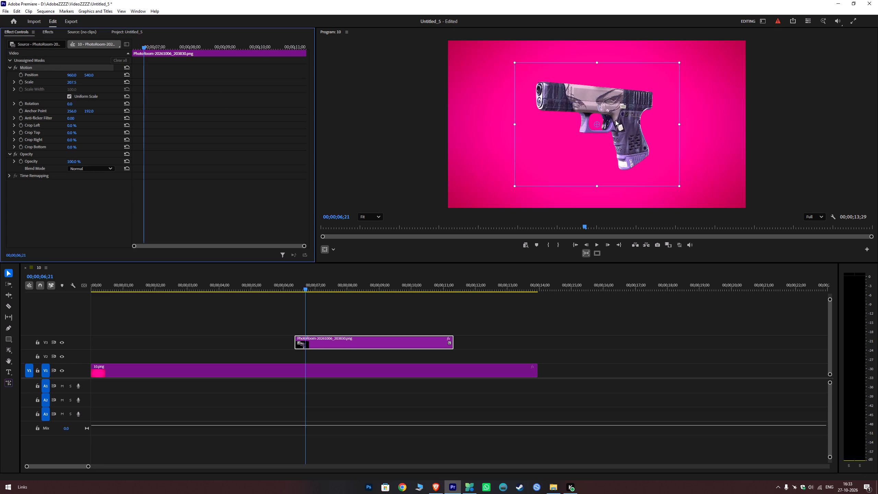
pyautogui.moveTo(618, 140); pyautogui.dragTo(601, 156)
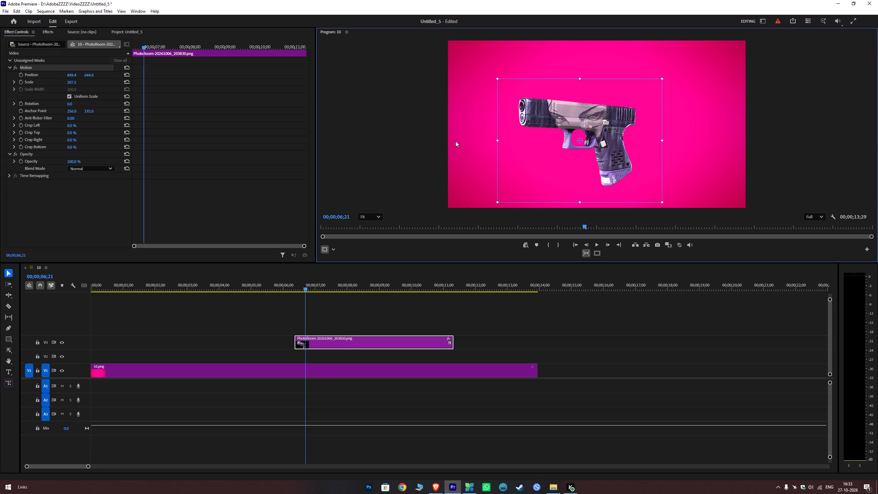
pyautogui.moveTo(663, 142); pyautogui.dragTo(643, 147)
pyautogui.moveTo(612, 148); pyautogui.dragTo(614, 159)
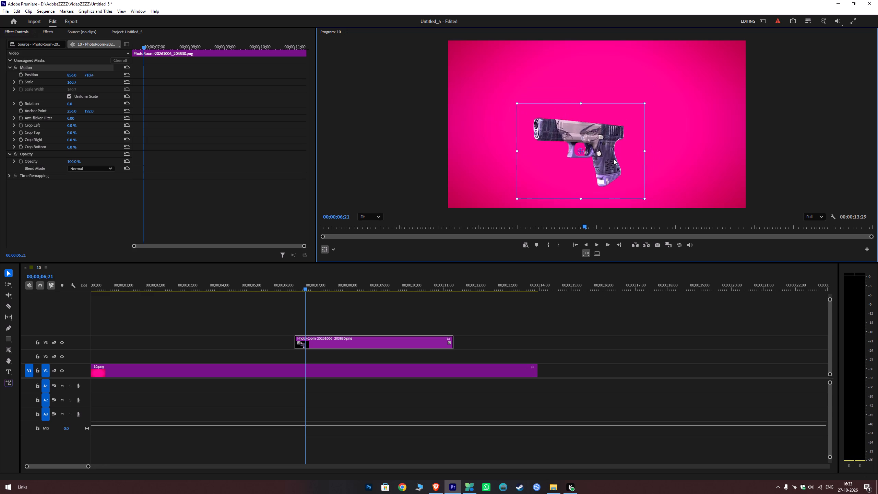
pyautogui.moveTo(614, 159); pyautogui.dragTo(616, 161)
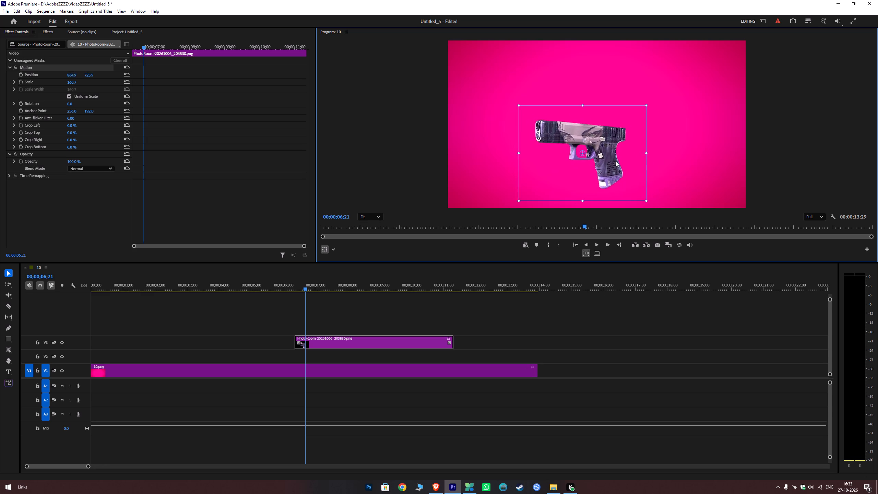
pyautogui.moveTo(616, 161); pyautogui.dragTo(627, 161)
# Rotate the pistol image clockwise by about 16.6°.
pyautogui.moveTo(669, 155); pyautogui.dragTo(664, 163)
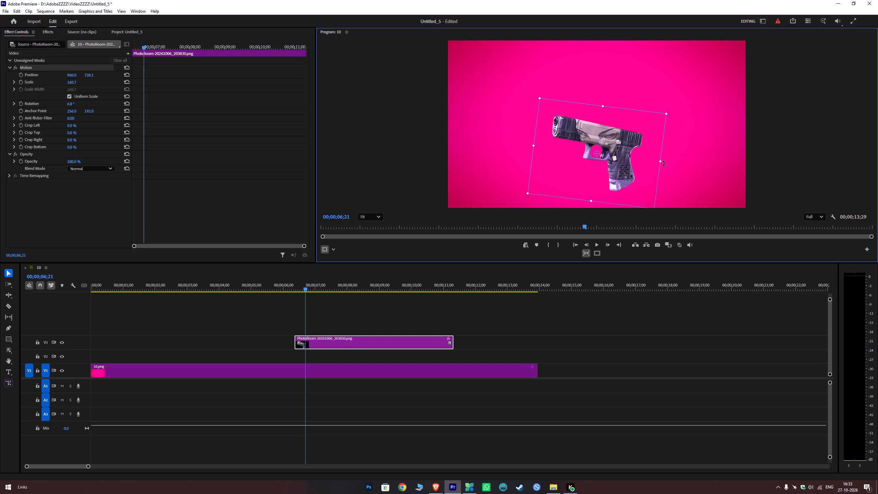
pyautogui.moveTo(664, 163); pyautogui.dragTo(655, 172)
# Play the sequence briefly from just before the pistol clip begins to check its appearance.
pyautogui.click(321, 313)
pyautogui.click(298, 289)
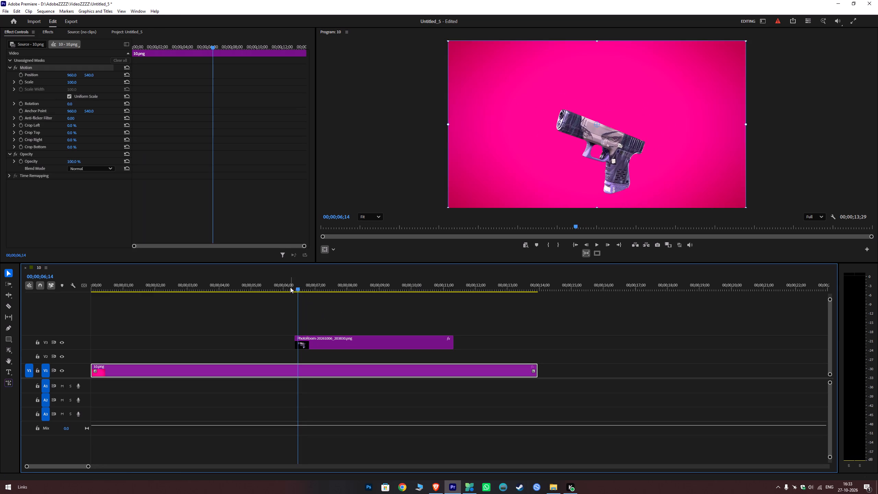
pyautogui.click(290, 286)
pyautogui.press('space')
pyautogui.press('space')
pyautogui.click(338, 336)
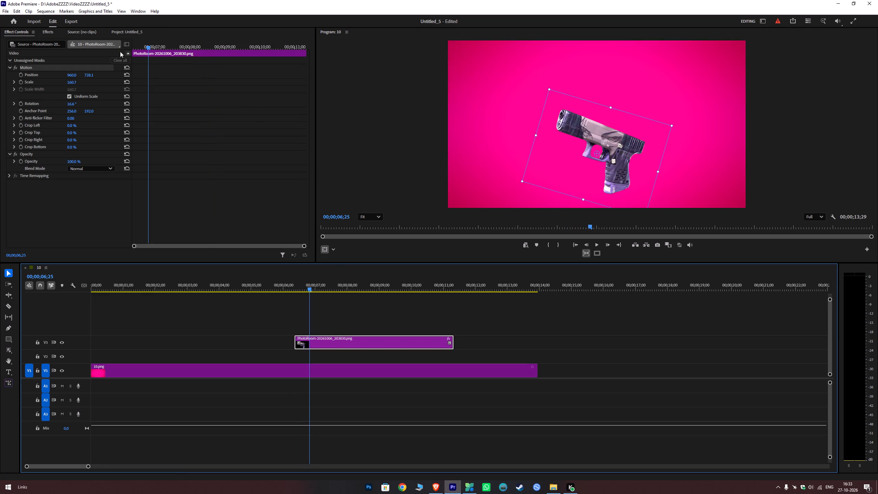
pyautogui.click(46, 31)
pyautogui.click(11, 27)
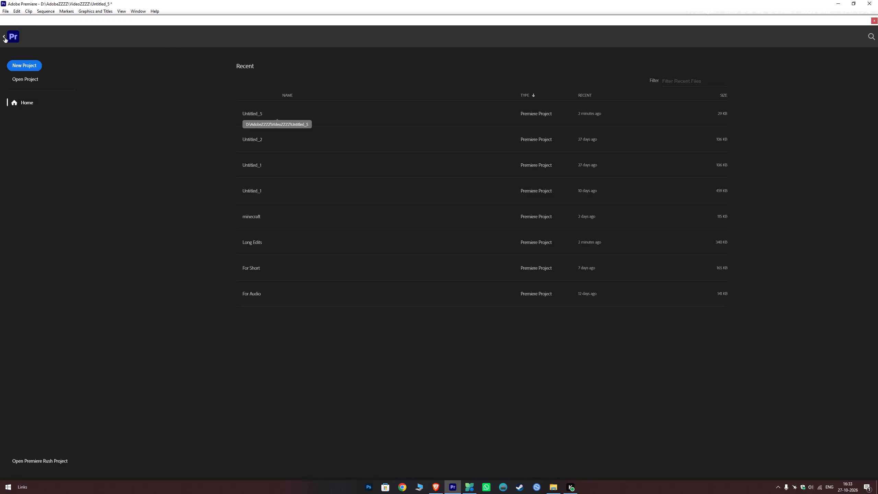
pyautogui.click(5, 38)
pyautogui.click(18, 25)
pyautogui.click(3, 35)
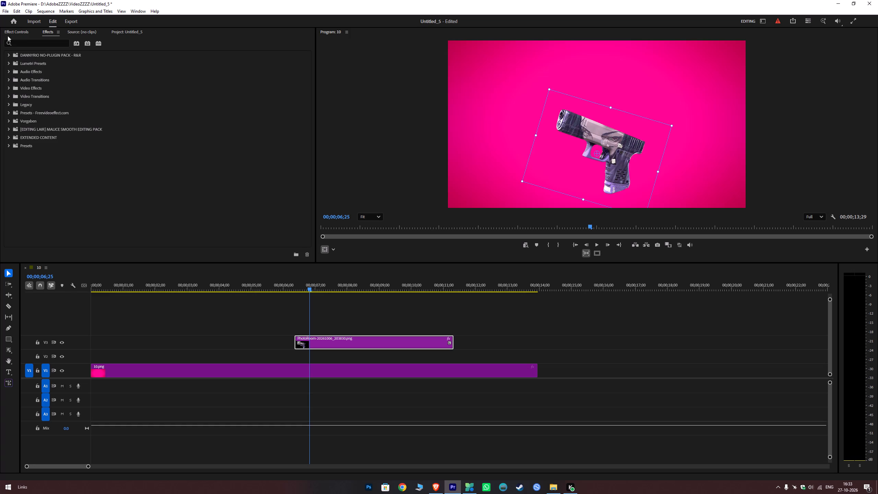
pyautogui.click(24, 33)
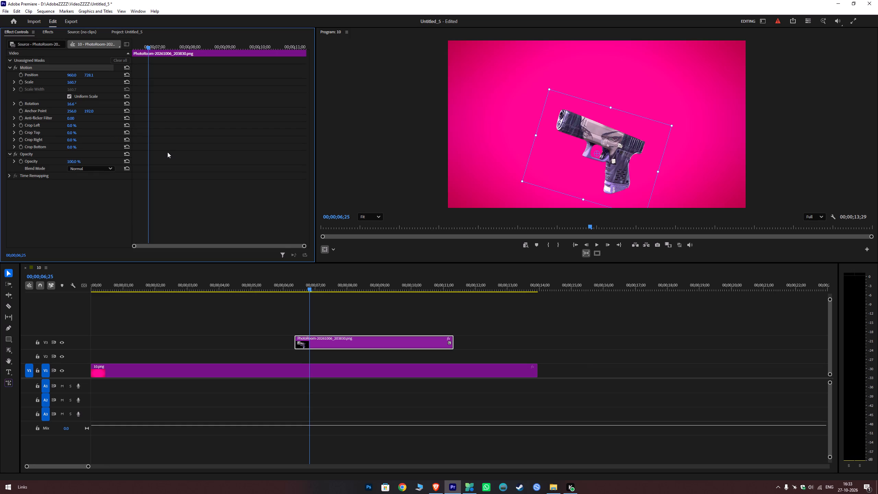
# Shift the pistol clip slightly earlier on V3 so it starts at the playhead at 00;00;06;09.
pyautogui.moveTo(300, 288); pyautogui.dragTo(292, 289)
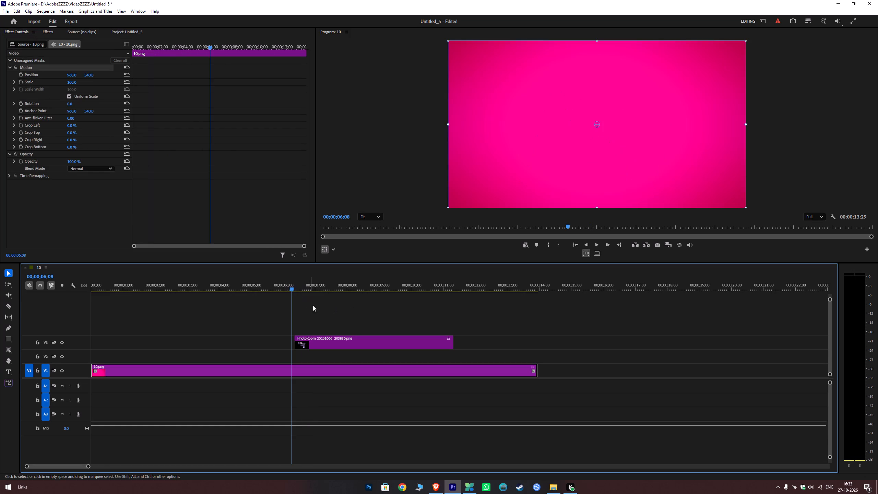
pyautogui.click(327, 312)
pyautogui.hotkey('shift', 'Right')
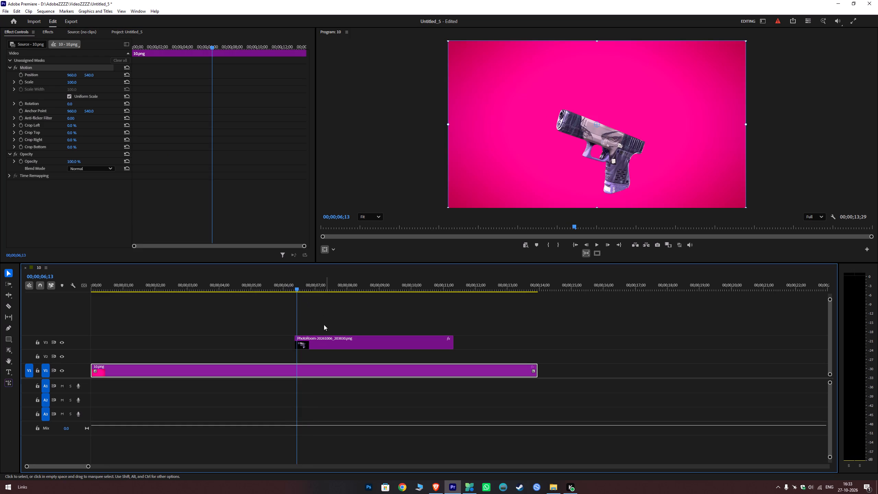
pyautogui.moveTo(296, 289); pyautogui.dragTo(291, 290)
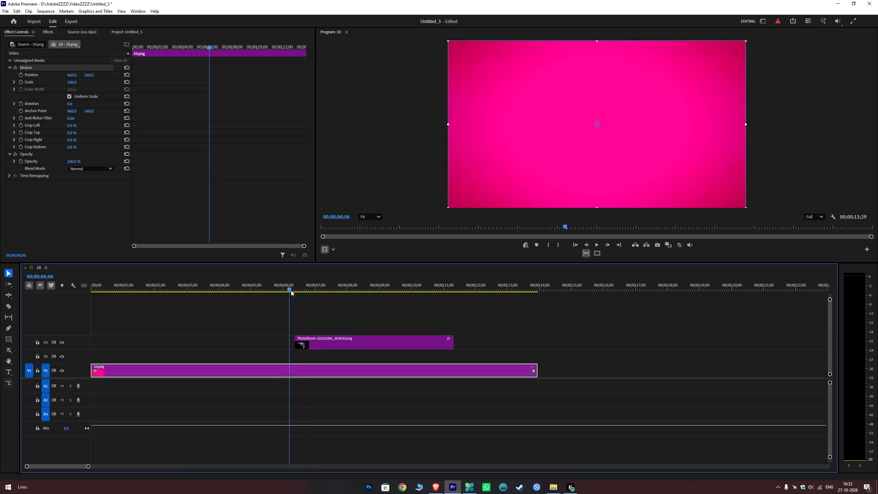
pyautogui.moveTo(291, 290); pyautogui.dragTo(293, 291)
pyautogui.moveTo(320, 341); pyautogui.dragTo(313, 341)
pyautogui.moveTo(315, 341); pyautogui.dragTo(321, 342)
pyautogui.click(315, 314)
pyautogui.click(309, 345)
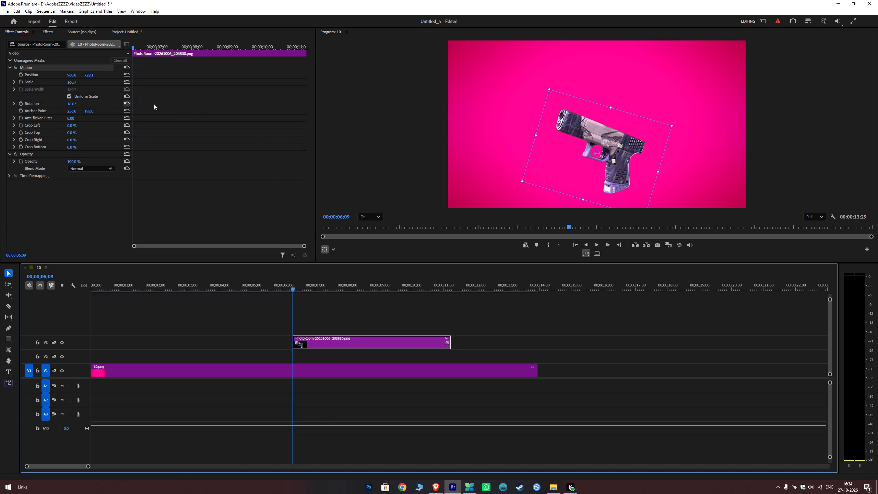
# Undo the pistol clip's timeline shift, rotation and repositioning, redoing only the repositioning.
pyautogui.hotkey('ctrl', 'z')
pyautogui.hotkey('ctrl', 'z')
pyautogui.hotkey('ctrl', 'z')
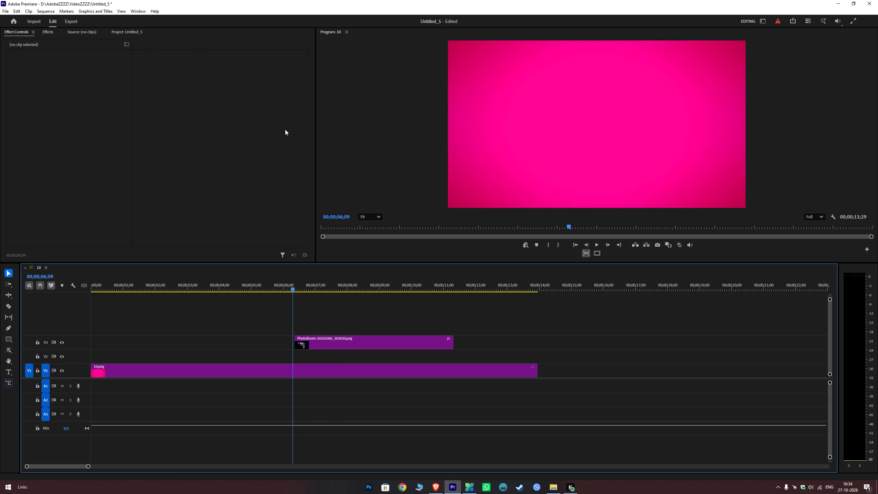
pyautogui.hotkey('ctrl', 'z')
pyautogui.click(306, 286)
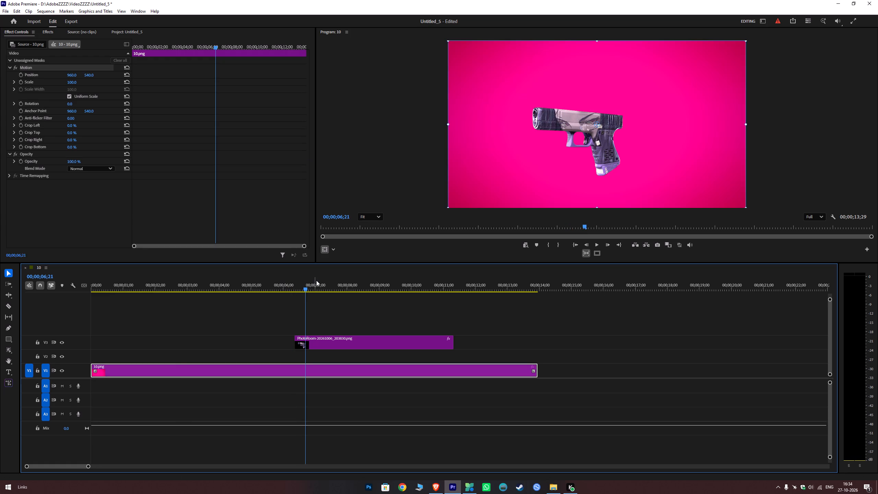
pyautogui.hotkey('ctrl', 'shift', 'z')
# With the playhead at 00;00;06;09 and the pistol clip selected, examine the Smiley Preset folder and the Malice pack's Miscellaneous folder for an animation preset.
pyautogui.click(307, 340)
pyautogui.moveTo(292, 280); pyautogui.dragTo(298, 290)
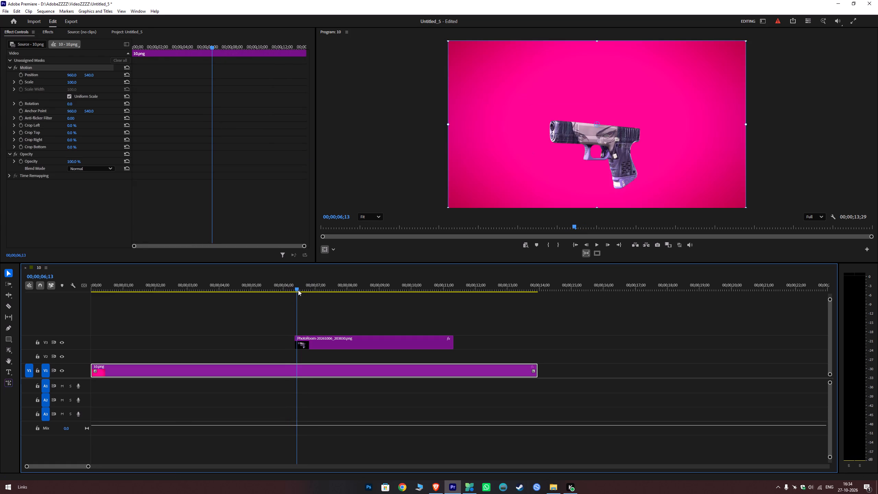
pyautogui.moveTo(298, 290); pyautogui.dragTo(296, 289)
pyautogui.click(314, 334)
pyautogui.click(295, 291)
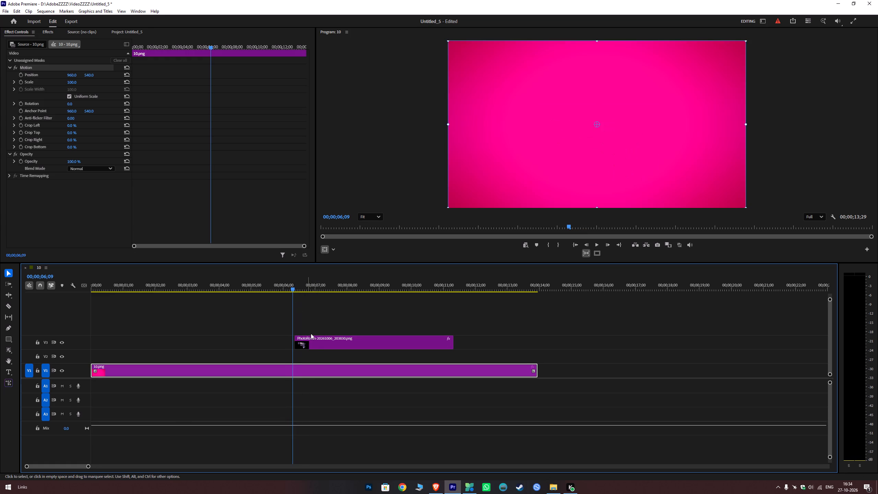
pyautogui.click(314, 342)
pyautogui.click(43, 32)
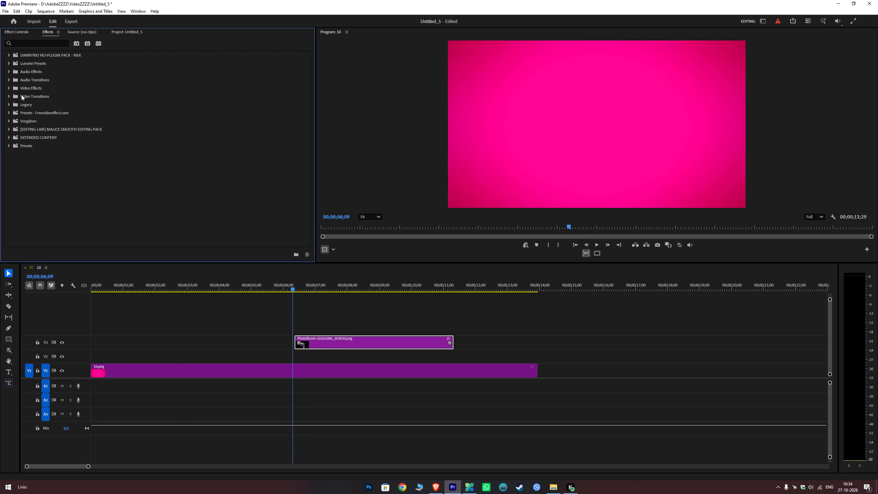
pyautogui.click(8, 141)
pyautogui.click(7, 145)
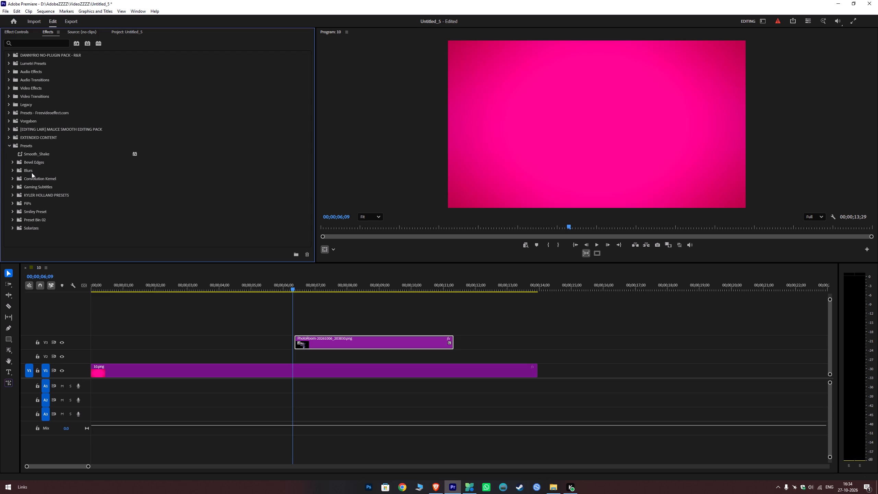
pyautogui.click(13, 211)
pyautogui.scroll(-1, 54, 239)
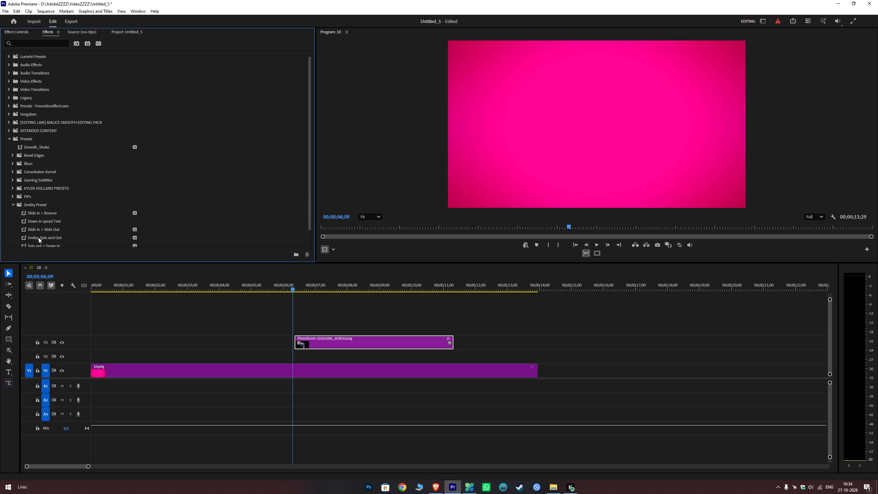
pyautogui.scroll(-1, 51, 240)
pyautogui.click(15, 198)
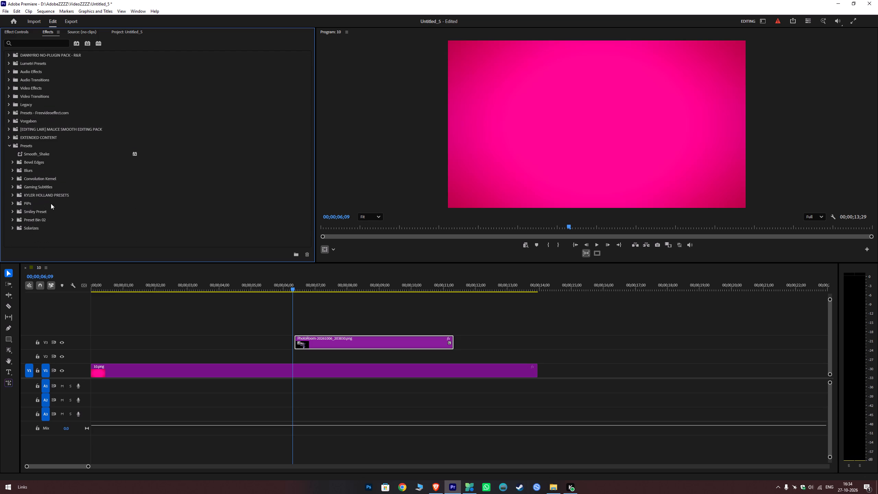
pyautogui.click(6, 148)
pyautogui.click(6, 128)
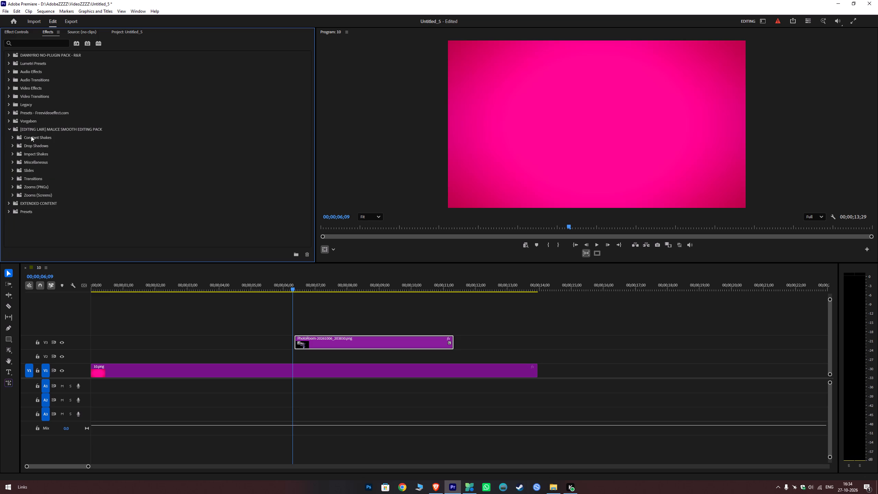
pyautogui.click(10, 161)
pyautogui.scroll(-2, 44, 208)
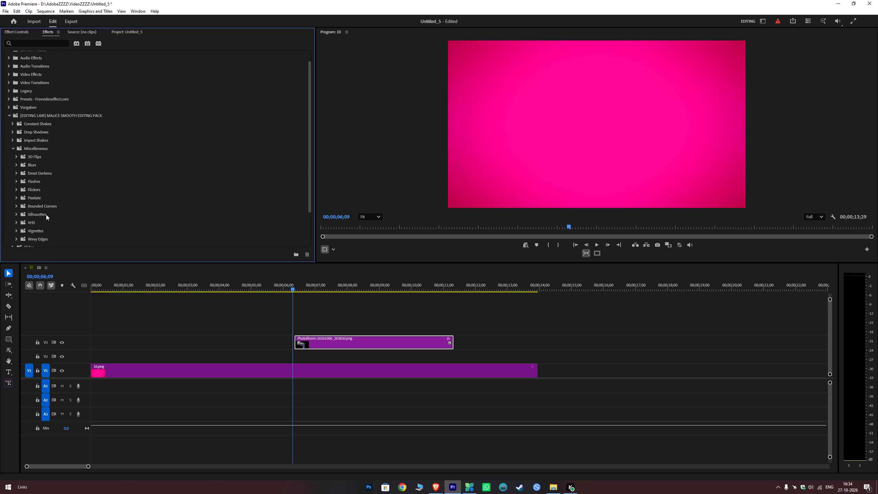
pyautogui.scroll(-3, 39, 168)
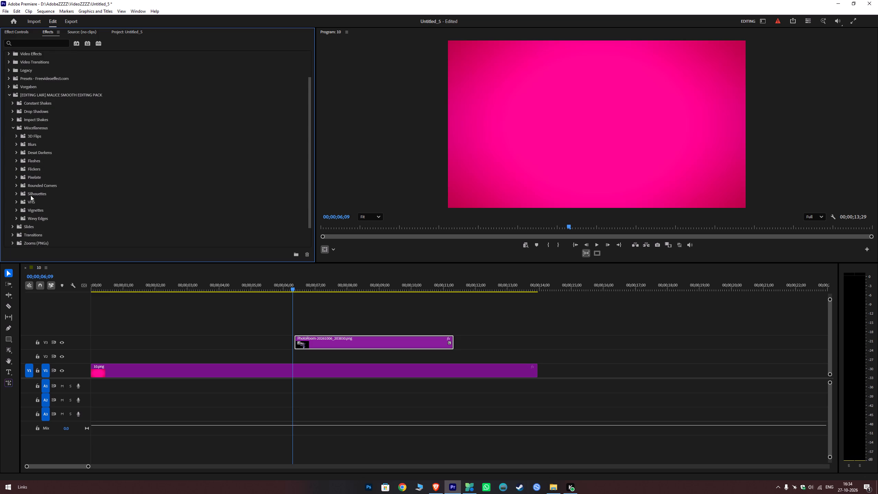
pyautogui.click(12, 129)
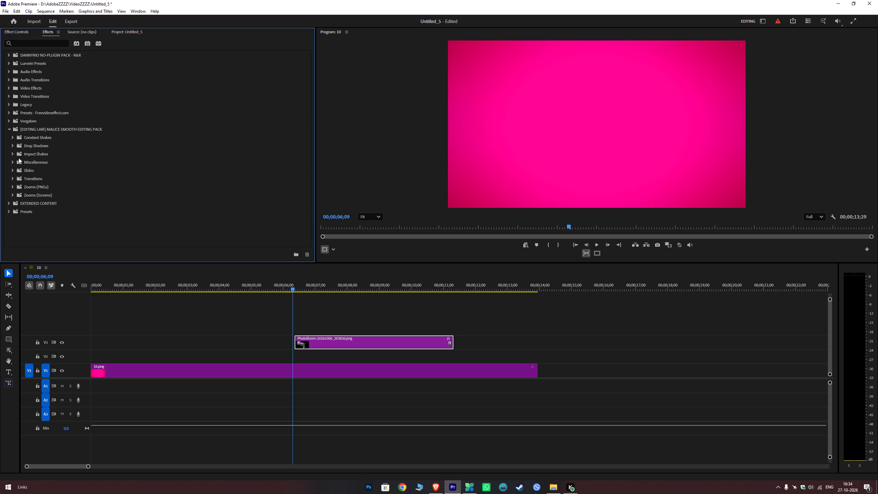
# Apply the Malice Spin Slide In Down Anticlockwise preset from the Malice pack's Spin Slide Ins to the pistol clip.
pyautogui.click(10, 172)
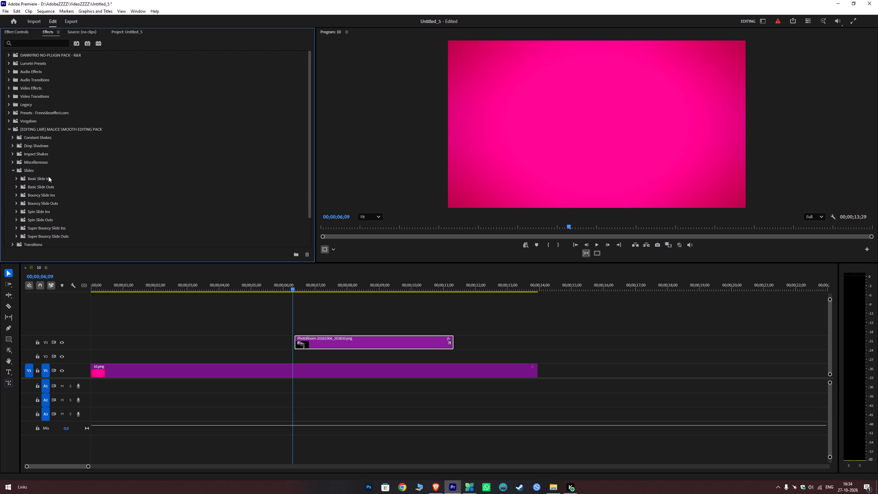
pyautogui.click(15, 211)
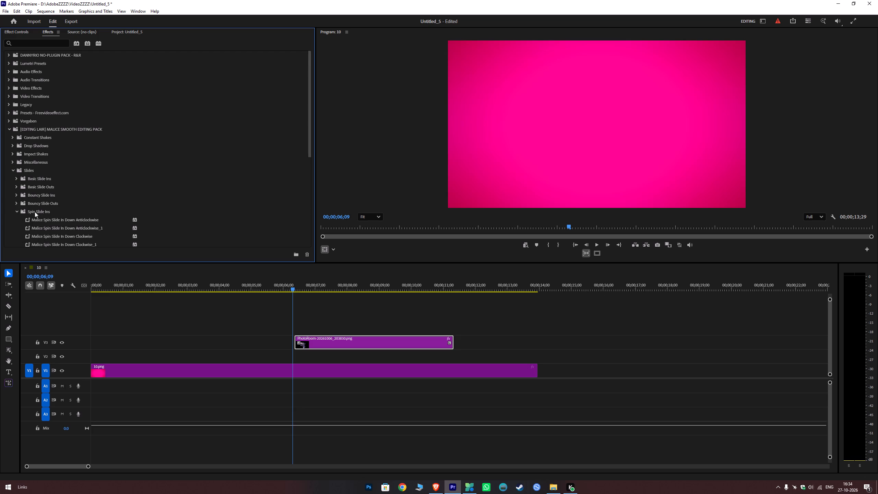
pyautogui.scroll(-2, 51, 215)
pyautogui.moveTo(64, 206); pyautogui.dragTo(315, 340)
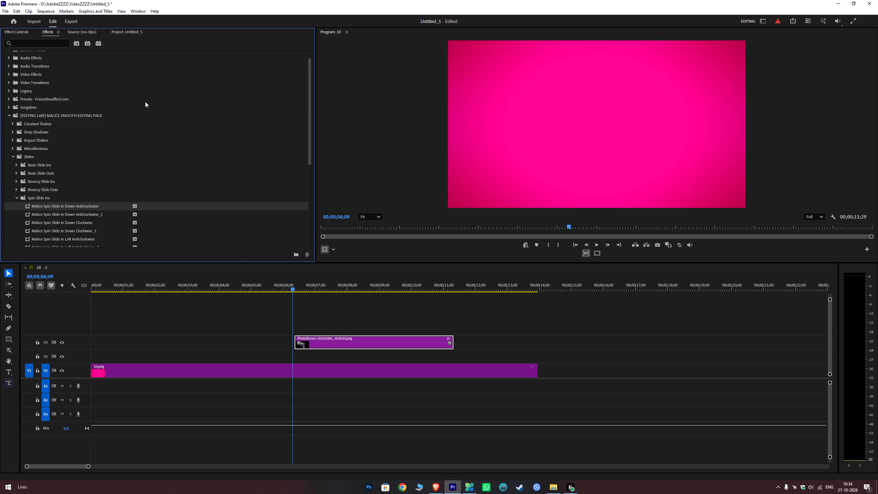
# Play the start of the pistol clip and examine the settings of the preset's first Transform effect.
pyautogui.click(22, 30)
pyautogui.press('space')
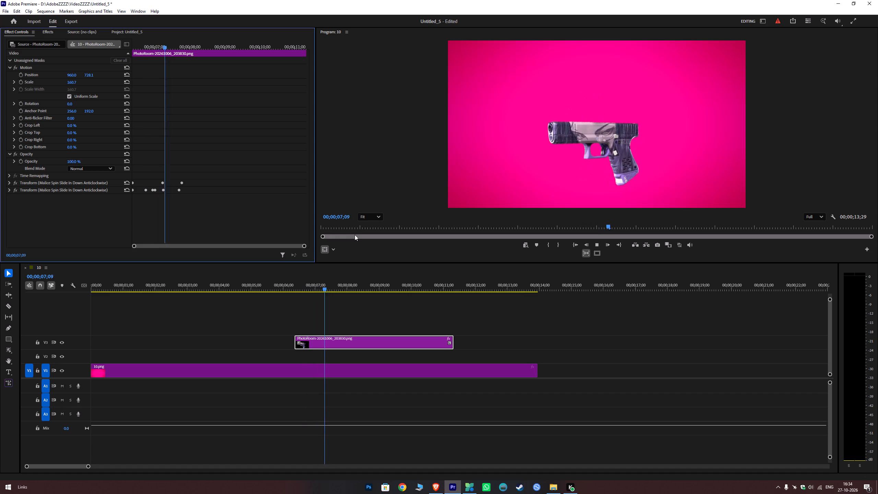
pyautogui.press('space')
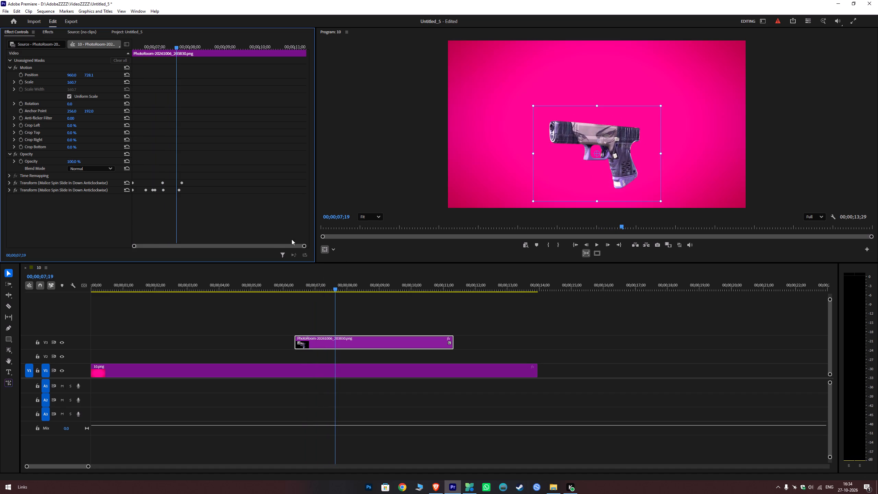
pyautogui.click(8, 183)
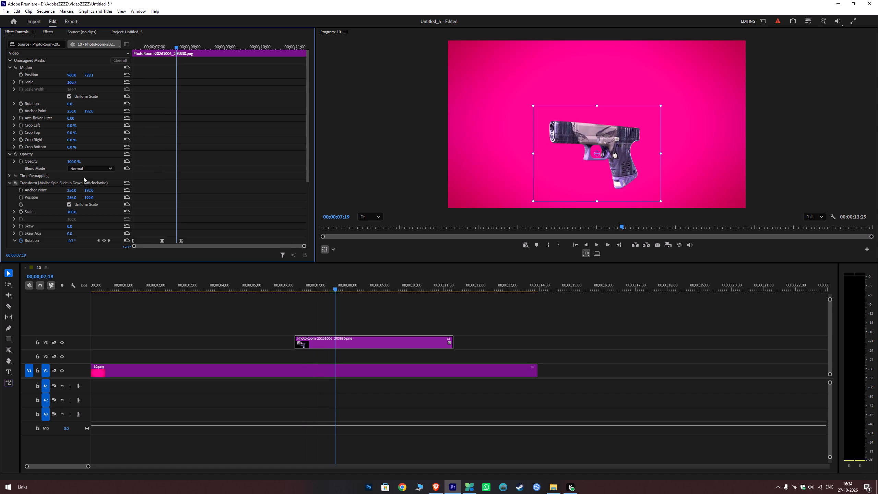
pyautogui.scroll(-4, 240, 153)
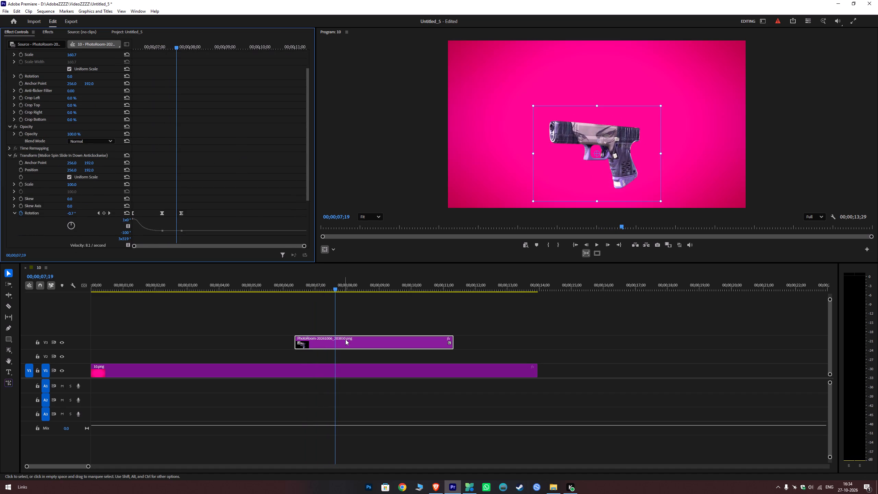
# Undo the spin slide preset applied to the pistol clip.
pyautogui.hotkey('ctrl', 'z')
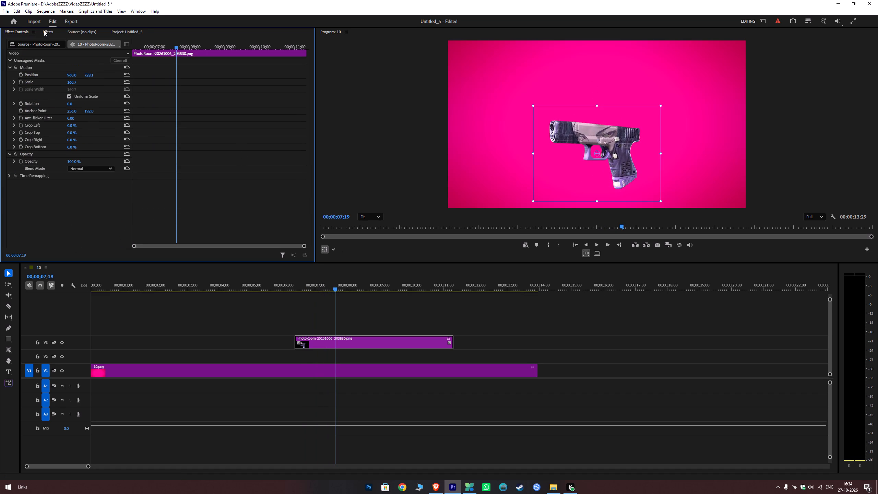
# Search the effects for "transf", apply Danny Smooth Position (Transform) to the pistol clip, and bring up its Transform settings.
pyautogui.click(44, 30)
pyautogui.click(12, 157)
pyautogui.click(41, 41)
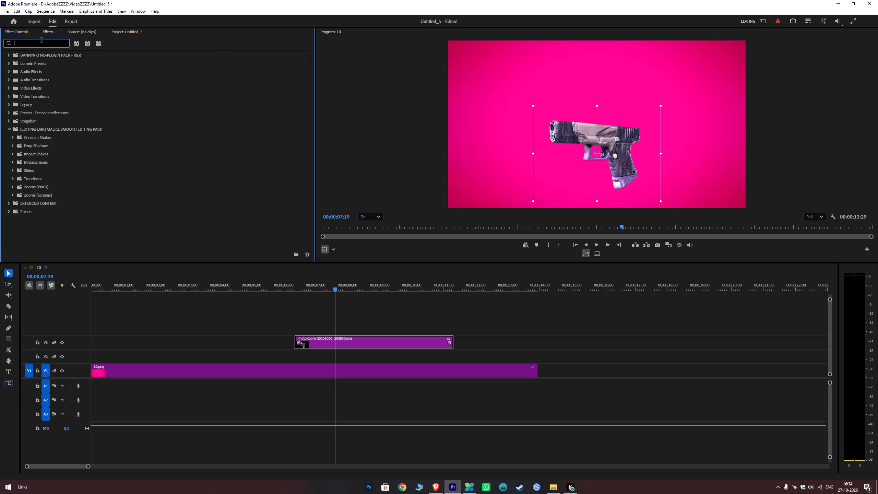
pyautogui.write('transf')
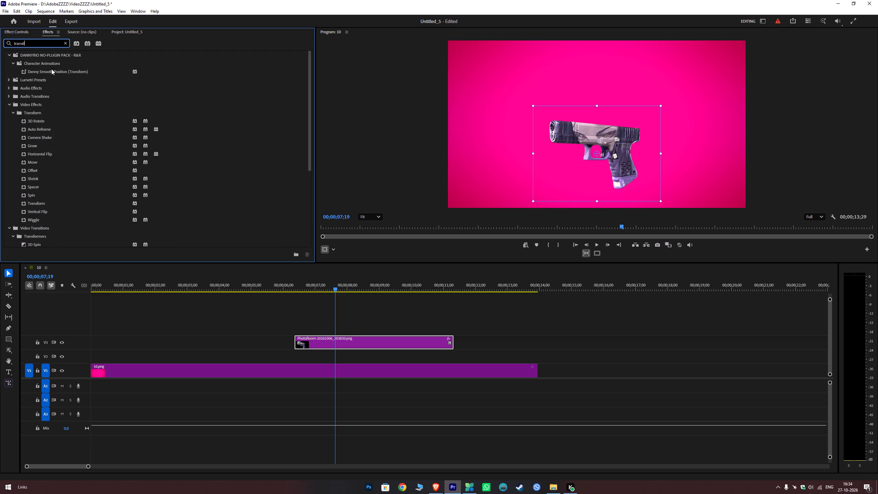
pyautogui.moveTo(53, 71); pyautogui.dragTo(325, 338)
pyautogui.click(11, 33)
pyautogui.scroll(-10, 218, 121)
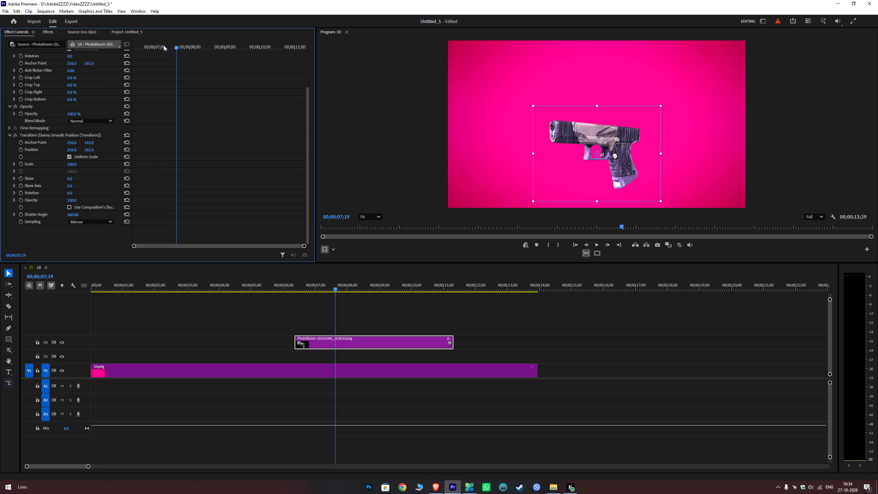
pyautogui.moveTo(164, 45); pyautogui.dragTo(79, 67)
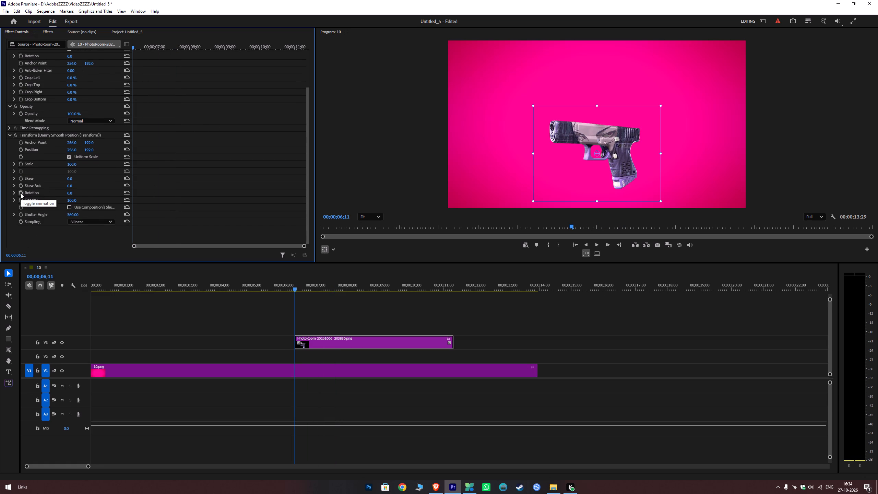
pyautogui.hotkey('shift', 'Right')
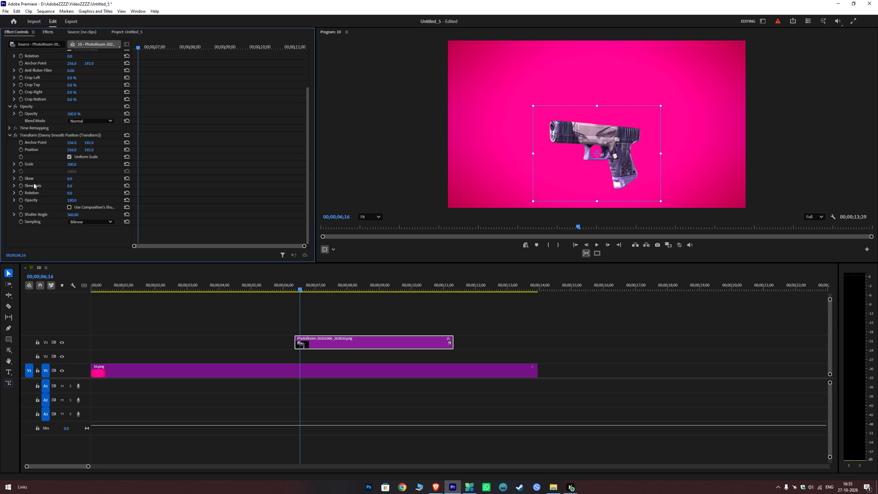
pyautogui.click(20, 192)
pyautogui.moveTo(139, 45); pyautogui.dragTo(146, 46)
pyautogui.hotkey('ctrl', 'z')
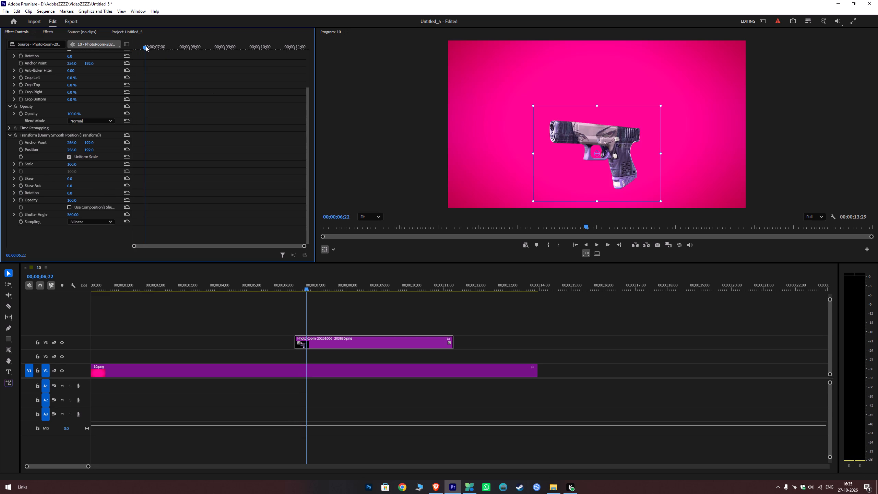
# Add a Transform Rotation keyframe at 00;00;06;16, five frames after the pistol clip's start.
pyautogui.moveTo(144, 46); pyautogui.dragTo(49, 70)
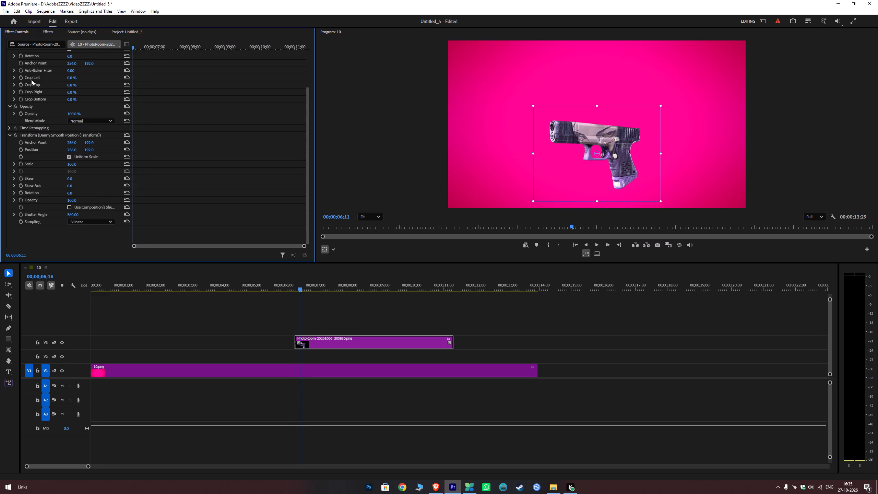
pyautogui.hotkey('shift', 'Right')
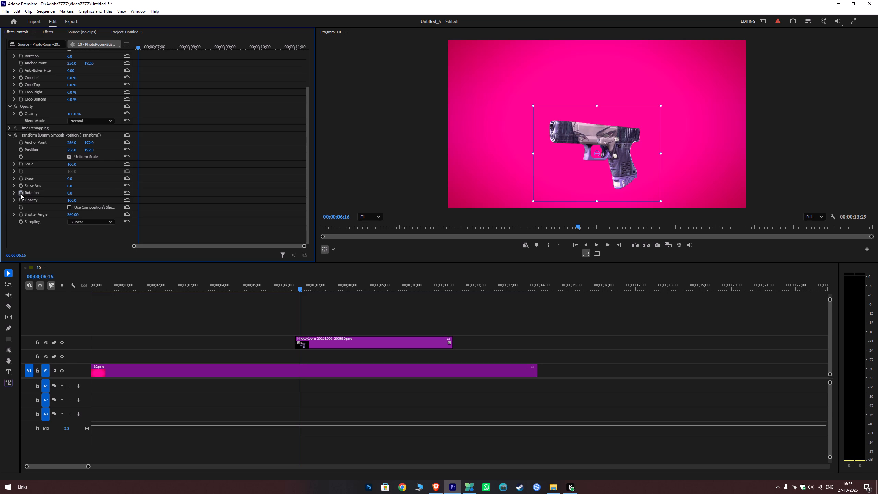
pyautogui.click(21, 193)
# Ten frames further on, at 00;00;06;26, set the Transform Rotation to one full turn, 1x0.0°.
pyautogui.hotkey('shift', 'Right')
pyautogui.hotkey('shift', 'Right')
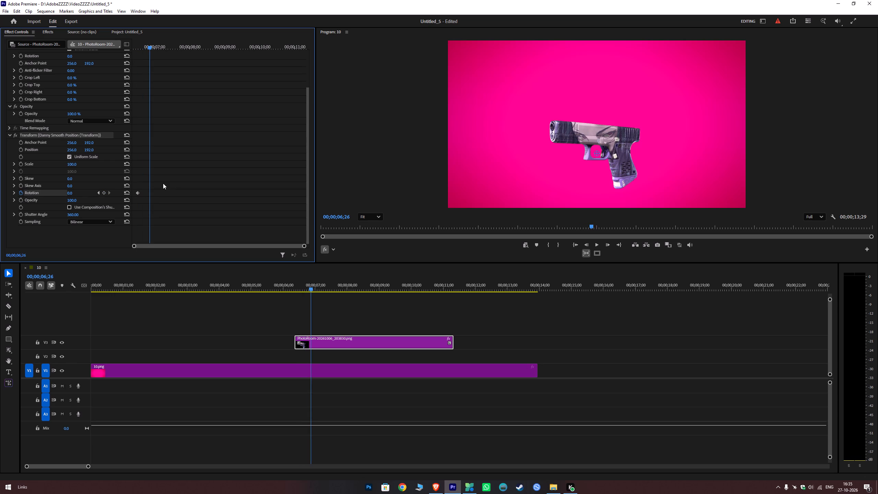
pyautogui.moveTo(70, 193); pyautogui.dragTo(78, 195)
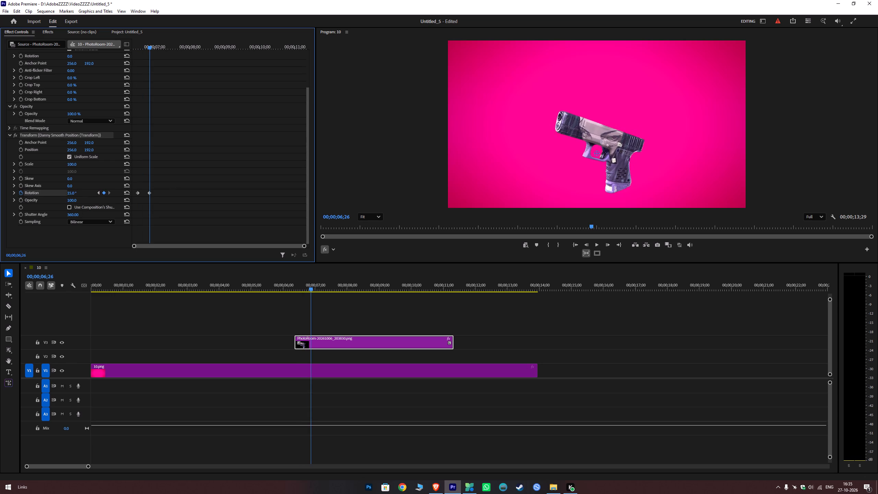
pyautogui.moveTo(78, 195); pyautogui.dragTo(152, 212)
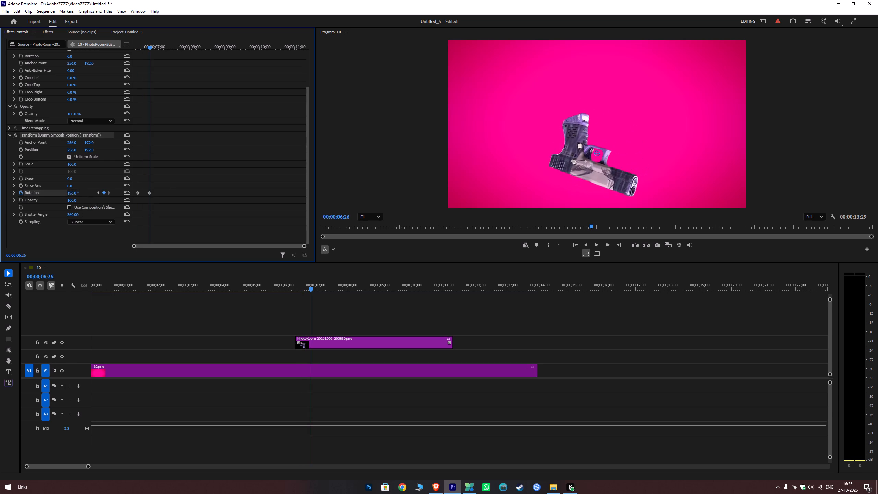
pyautogui.moveTo(152, 212); pyautogui.dragTo(208, 223)
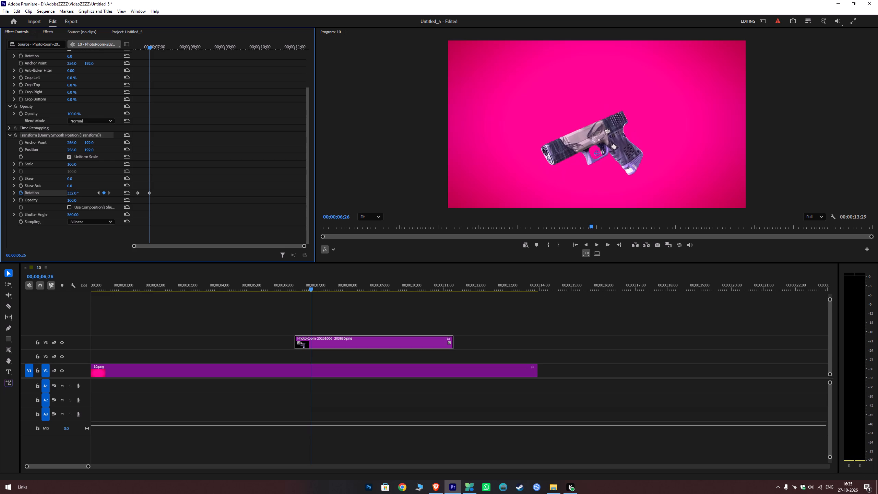
pyautogui.moveTo(208, 223); pyautogui.dragTo(223, 228)
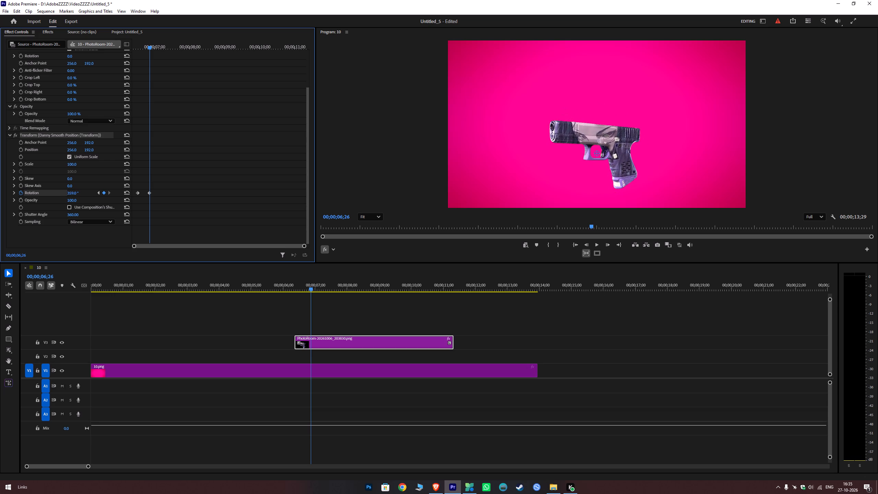
pyautogui.moveTo(223, 228); pyautogui.dragTo(225, 229)
pyautogui.moveTo(225, 229); pyautogui.dragTo(226, 229)
# Play back the pistol clip's rotation repeatedly from the clip's start to check the spin's speed.
pyautogui.moveTo(149, 45); pyautogui.dragTo(52, 67)
pyautogui.press('space')
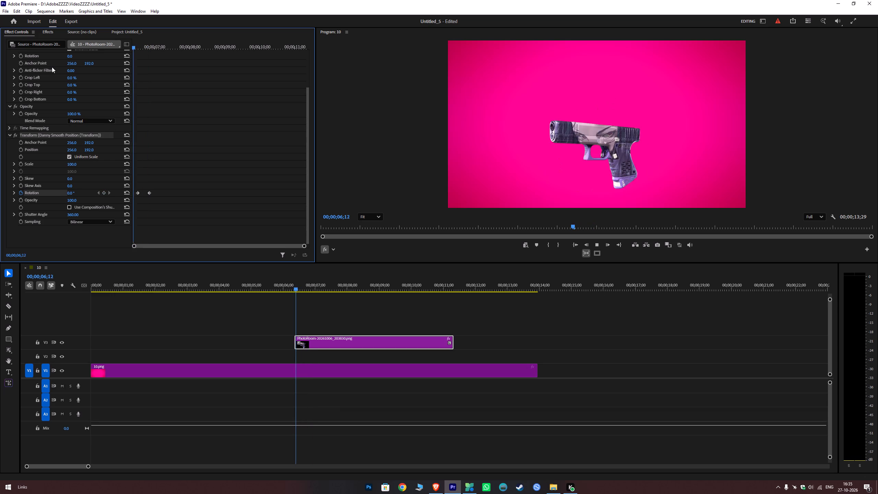
pyautogui.press('space')
pyautogui.moveTo(142, 47); pyautogui.dragTo(66, 66)
pyautogui.press('space')
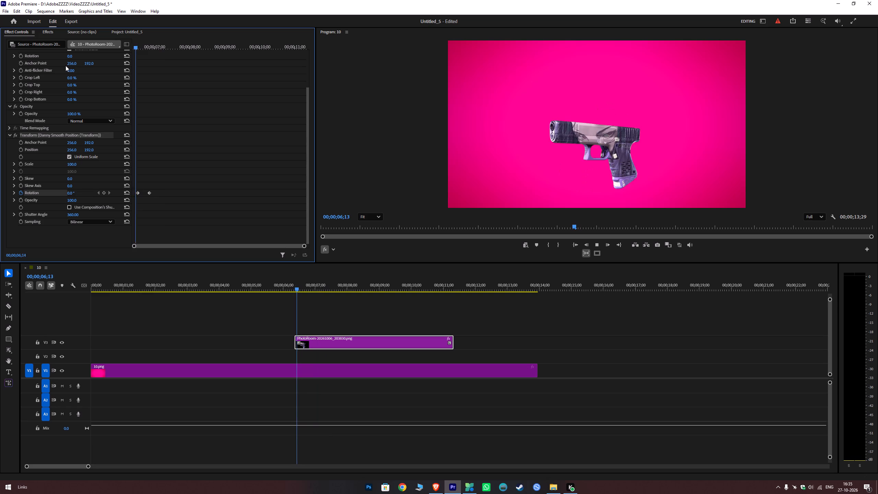
pyautogui.press('space')
pyautogui.moveTo(144, 43); pyautogui.dragTo(58, 89)
pyautogui.press('space')
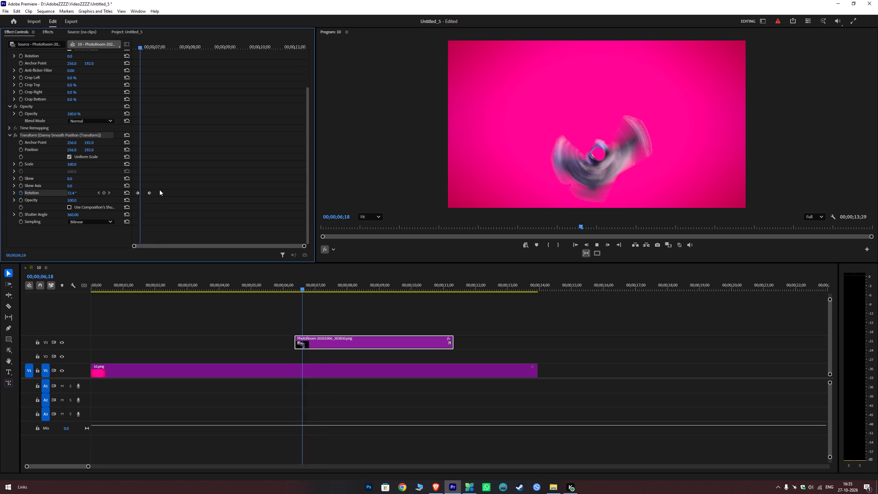
pyautogui.press('space')
# Slow the spin by moving the second Transform Rotation keyframe out to 00;00;07;06, previewing the timing along the way.
pyautogui.moveTo(147, 192); pyautogui.dragTo(185, 189)
pyautogui.moveTo(133, 45); pyautogui.dragTo(82, 71)
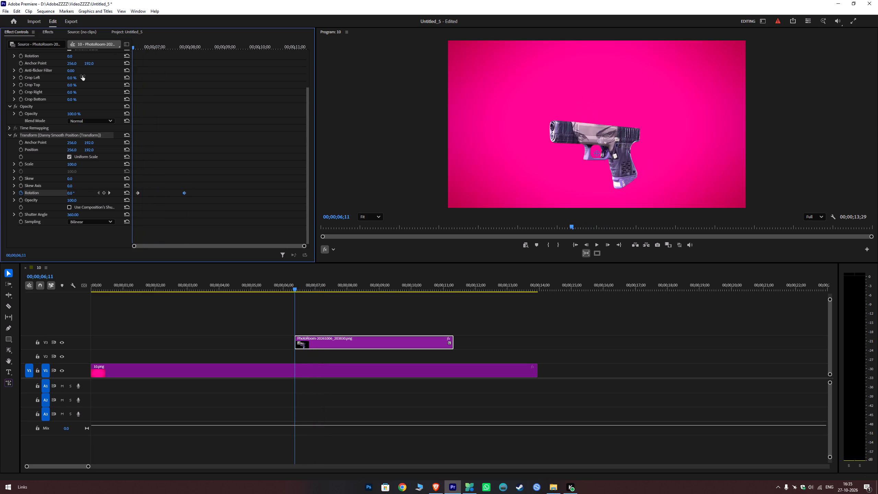
pyautogui.press('space')
pyautogui.press('space')
pyautogui.moveTo(183, 193); pyautogui.dragTo(179, 194)
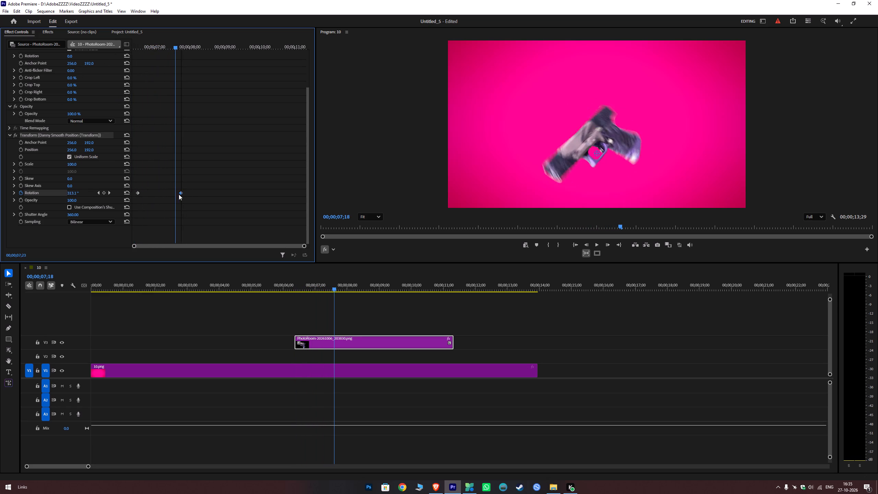
pyautogui.moveTo(179, 194); pyautogui.dragTo(161, 197)
# Scrub and play back the retimed spin from the pistol clip's start to judge its motion.
pyautogui.moveTo(163, 47); pyautogui.dragTo(19, 103)
pyautogui.press('space')
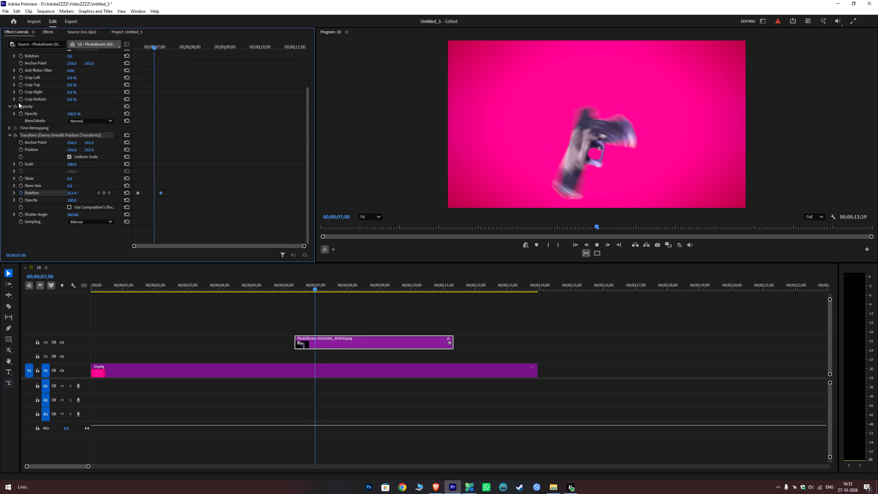
pyautogui.press('space')
pyautogui.moveTo(159, 48); pyautogui.dragTo(138, 51)
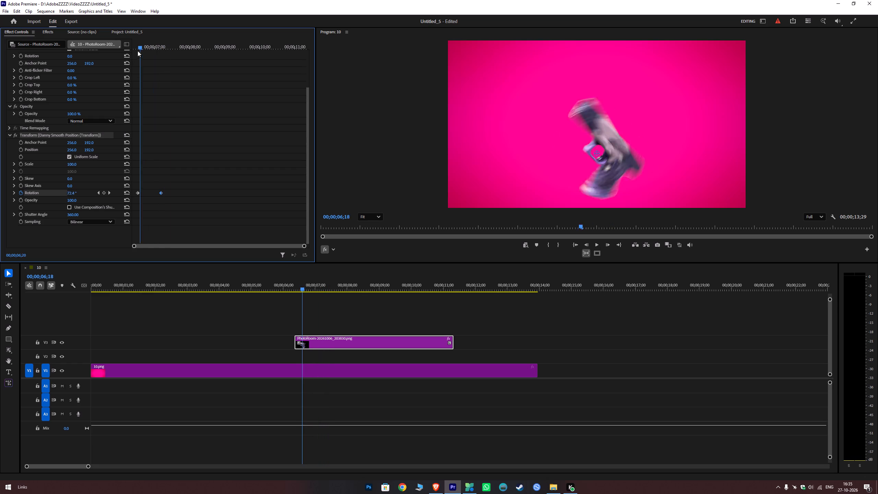
pyautogui.moveTo(138, 51); pyautogui.dragTo(138, 59)
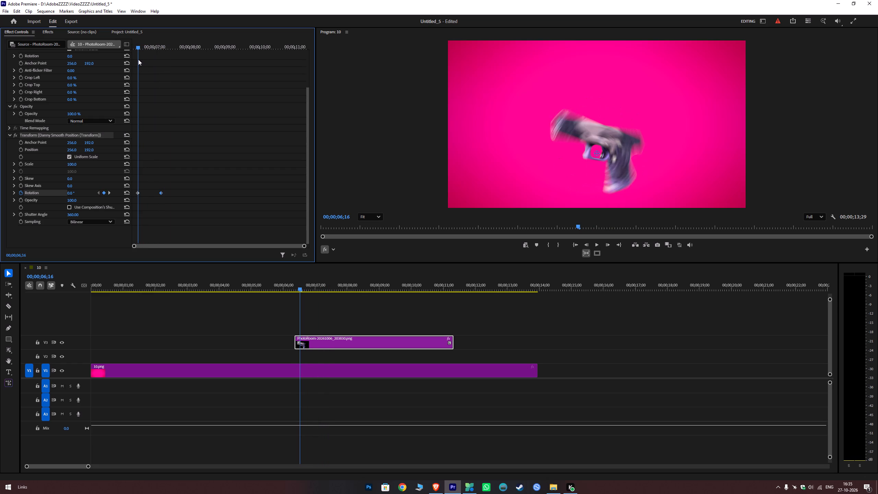
pyautogui.moveTo(138, 59); pyautogui.dragTo(93, 84)
pyautogui.press('space')
pyautogui.press('space')
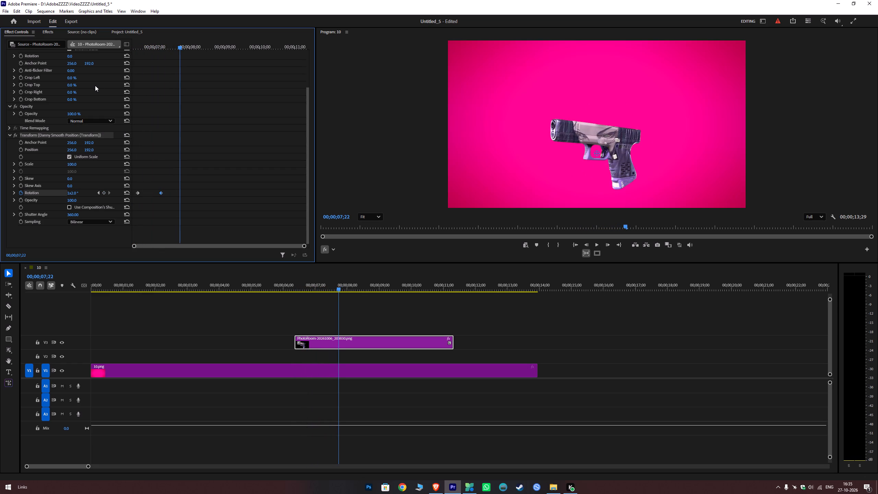
pyautogui.moveTo(149, 44); pyautogui.dragTo(50, 68)
pyautogui.press('space')
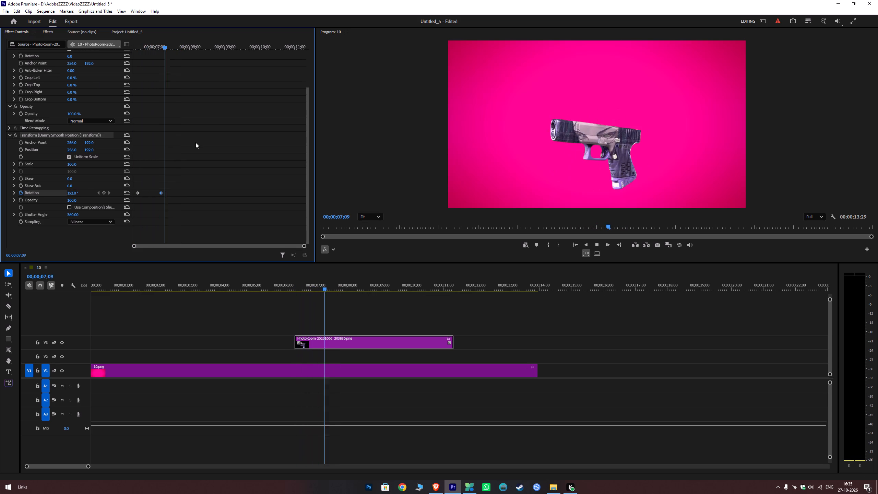
pyautogui.press('space')
pyautogui.moveTo(150, 46); pyautogui.dragTo(75, 58)
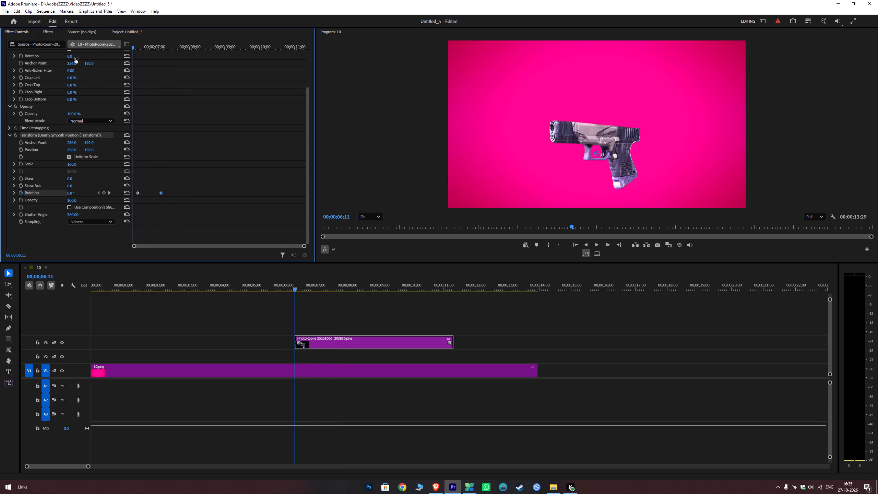
pyautogui.press('space')
pyautogui.press('space')
# Apply Ease In and Ease Out to both Transform Rotation keyframes.
pyautogui.scroll(-4, 206, 161)
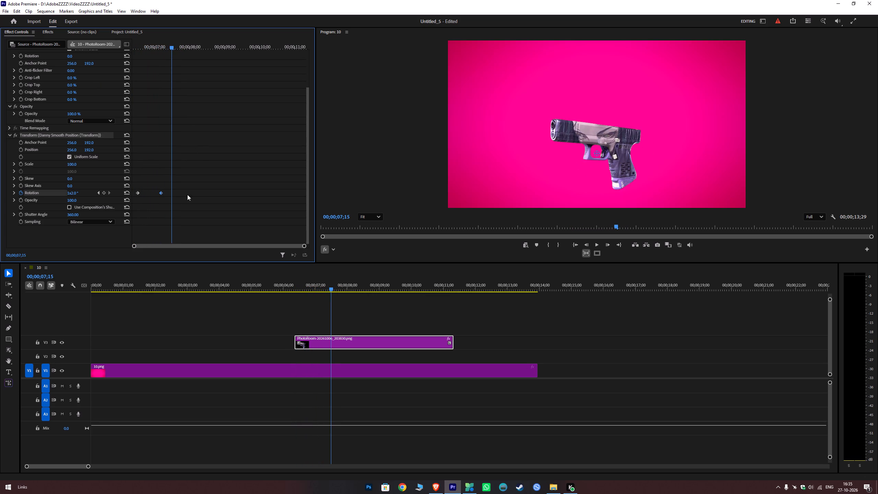
pyautogui.moveTo(194, 183); pyautogui.dragTo(110, 204)
pyautogui.rightClick(158, 193)
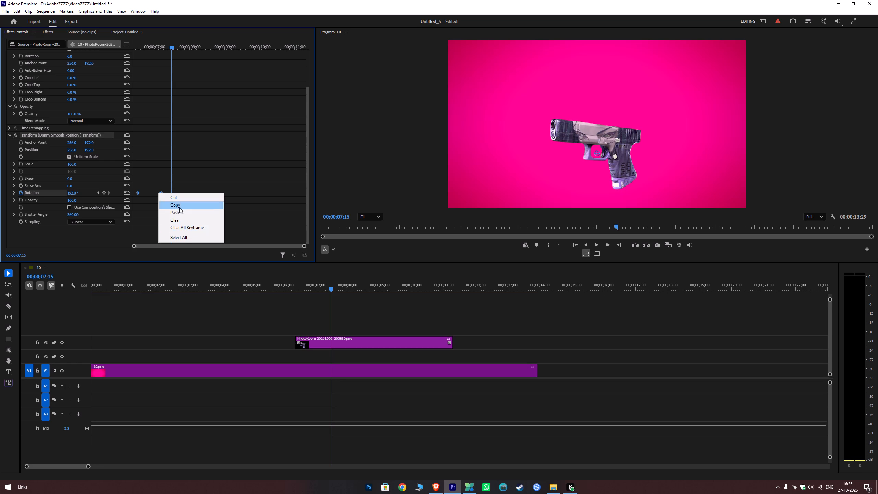
pyautogui.click(195, 138)
pyautogui.moveTo(196, 177); pyautogui.dragTo(105, 222)
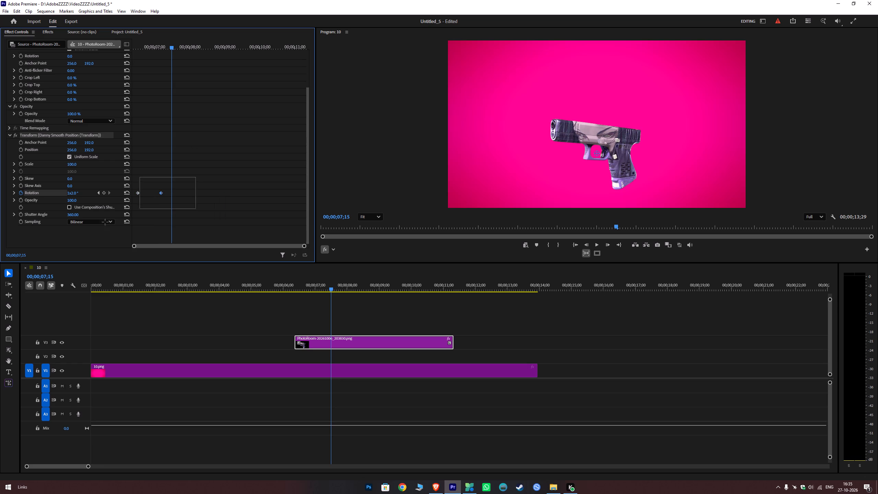
pyautogui.moveTo(105, 222); pyautogui.dragTo(89, 226)
pyautogui.moveTo(181, 179); pyautogui.dragTo(94, 217)
pyautogui.rightClick(161, 192)
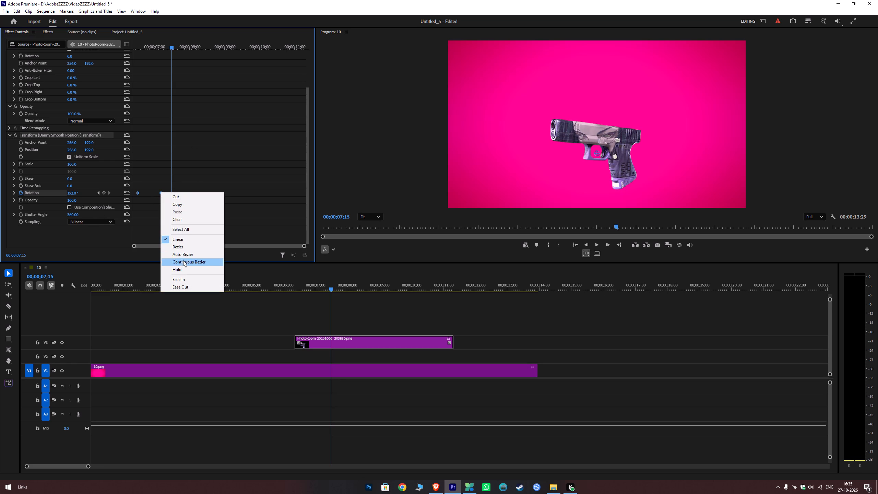
pyautogui.click(181, 278)
pyautogui.rightClick(162, 194)
pyautogui.click(169, 291)
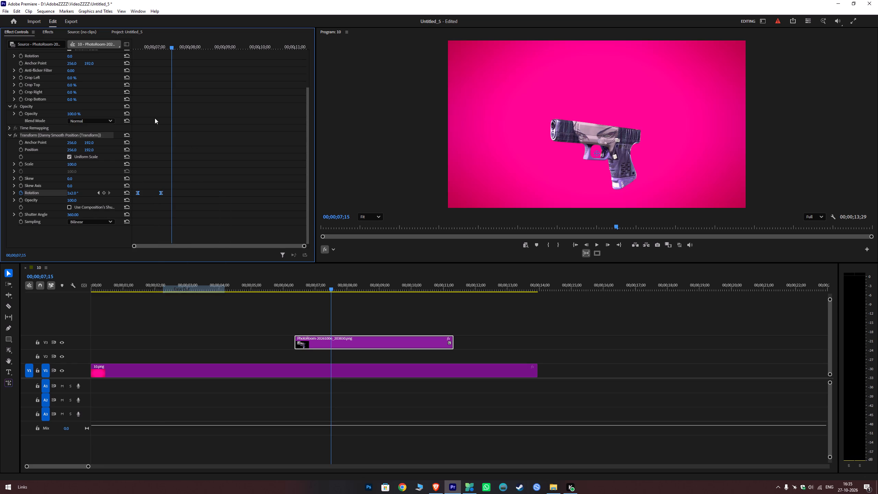
# Expand the Transform Rotation graphs and play back the eased spin from the clip's start.
pyautogui.click(12, 192)
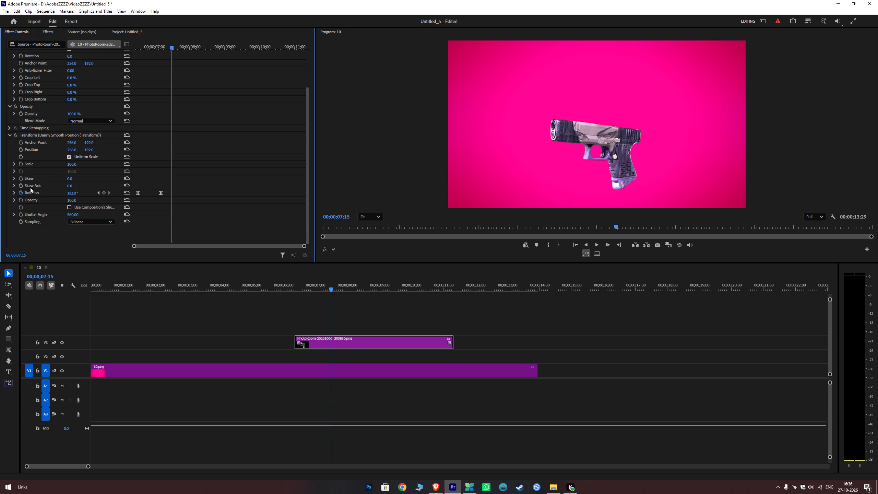
pyautogui.click(13, 193)
pyautogui.moveTo(149, 43); pyautogui.dragTo(14, 73)
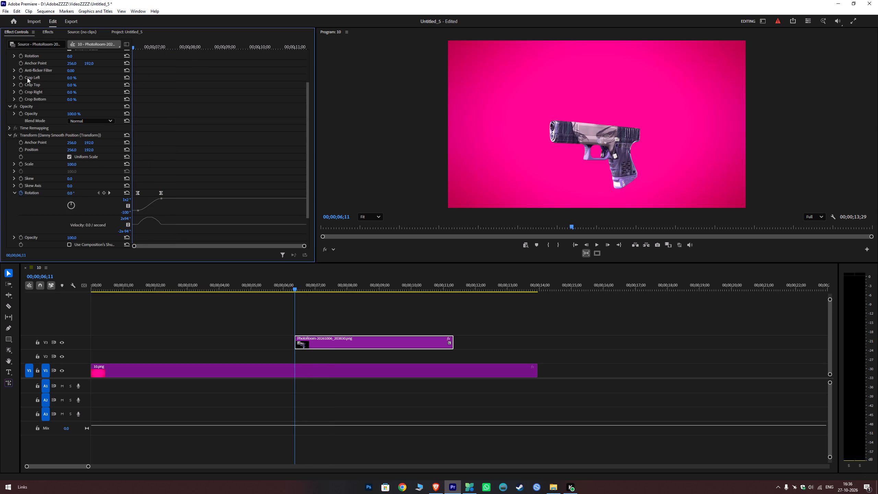
pyautogui.press('space')
pyautogui.press('space')
# With the effect settings area widened, lengthen the outgoing velocity handle of the Rotation keyframe at 00;00;06;16, keeping its velocity at zero.
pyautogui.keyDown('alt'); pyautogui.scroll(1, 181, 174); pyautogui.keyUp('alt')
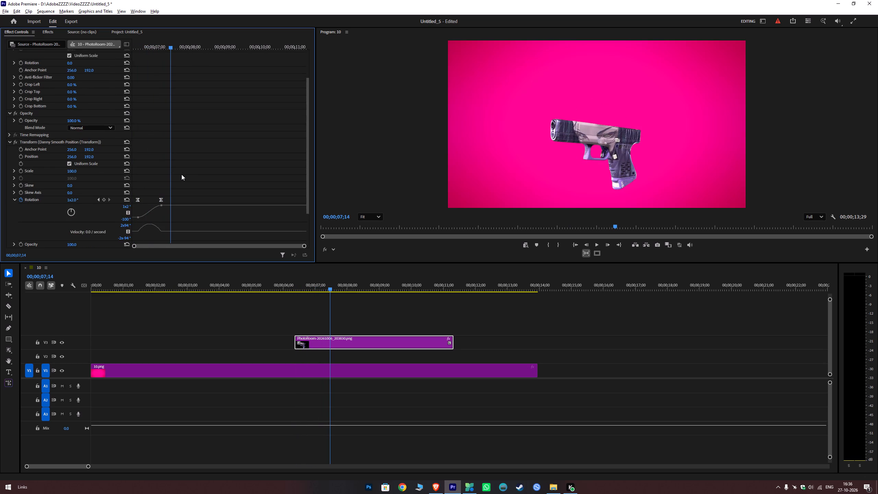
pyautogui.keyDown('alt'); pyautogui.scroll(3, 181, 174); pyautogui.keyUp('alt')
pyautogui.scroll(-9, 181, 174)
pyautogui.click(316, 165)
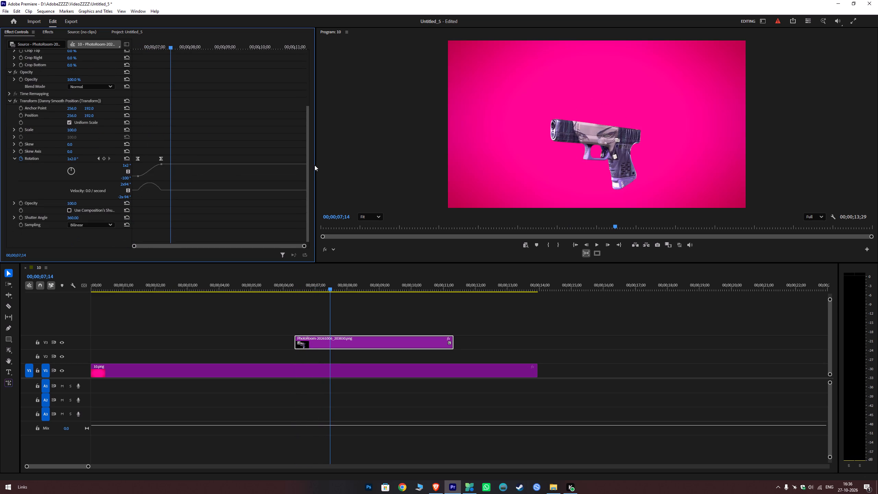
pyautogui.click(315, 165)
pyautogui.moveTo(315, 165); pyautogui.dragTo(382, 162)
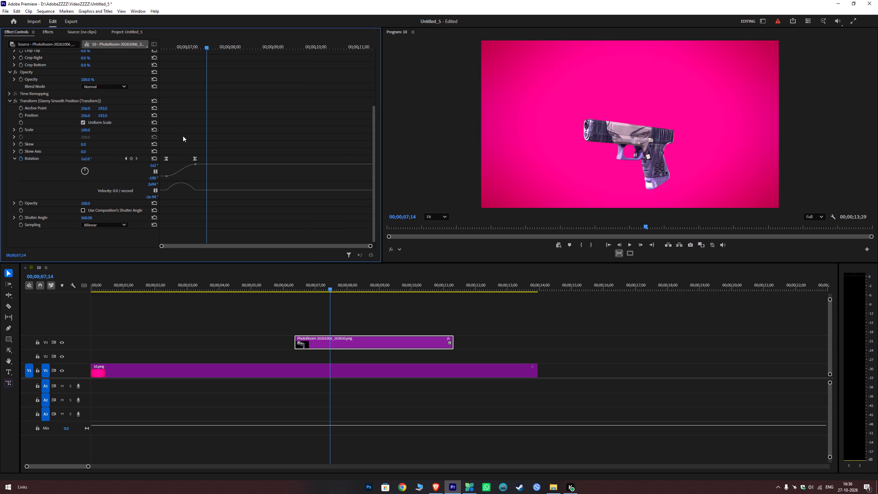
pyautogui.moveTo(172, 44); pyautogui.dragTo(167, 51)
pyautogui.click(135, 160)
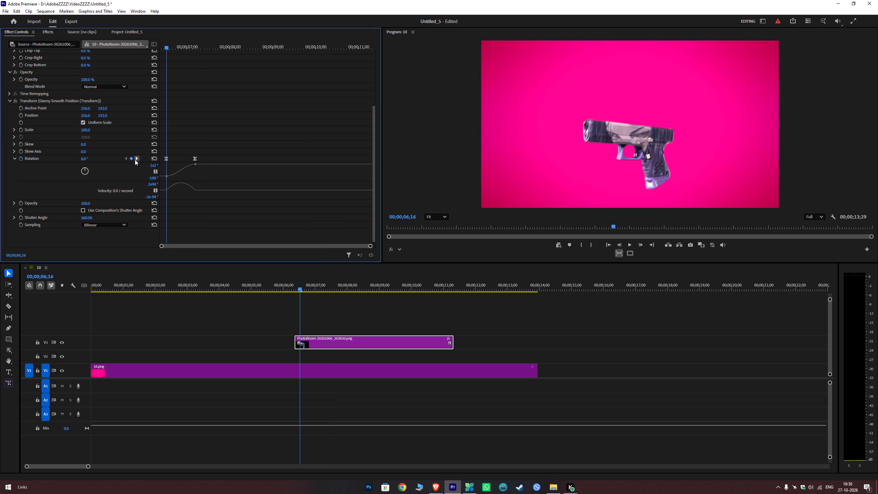
pyautogui.click(125, 160)
pyautogui.click(167, 160)
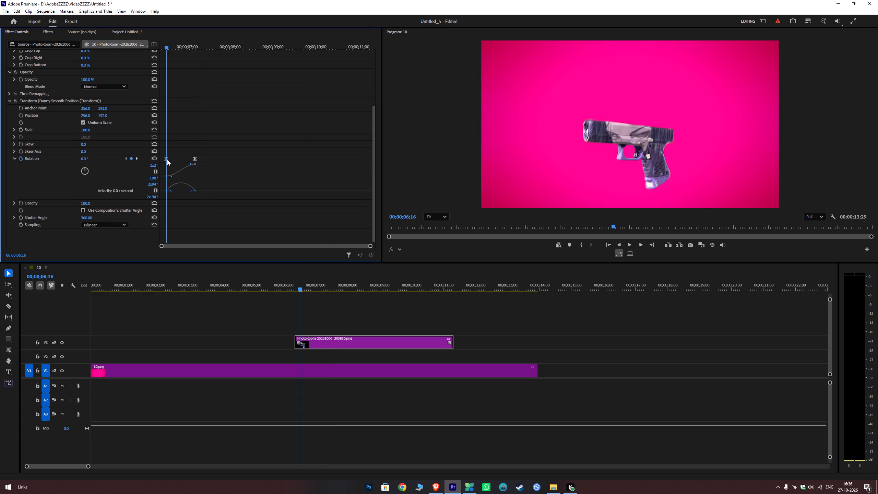
pyautogui.click(171, 191)
pyautogui.hotkey('ctrl', 'z')
pyautogui.moveTo(173, 191); pyautogui.dragTo(176, 191)
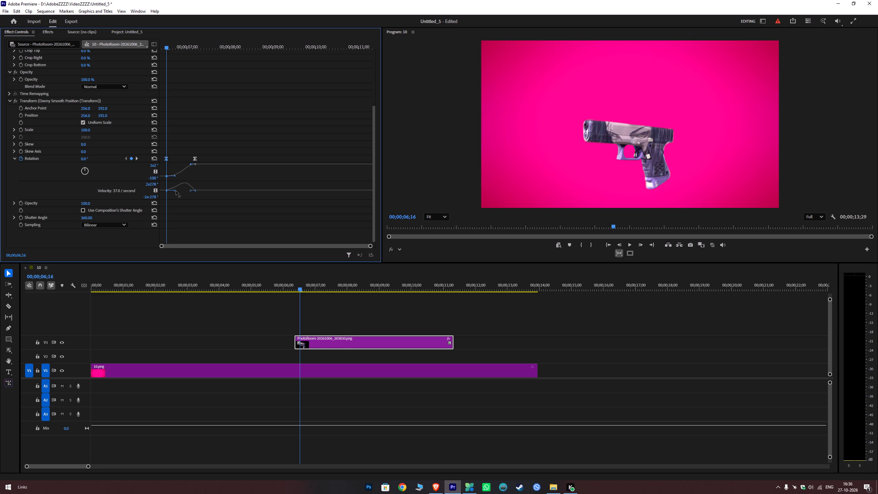
pyautogui.hotkey('ctrl', 'z')
pyautogui.moveTo(172, 191); pyautogui.dragTo(177, 191)
# Lengthen the incoming velocity handle of the Rotation keyframe at 00;00;07;06 to steepen the middle of the spin.
pyautogui.click(138, 159)
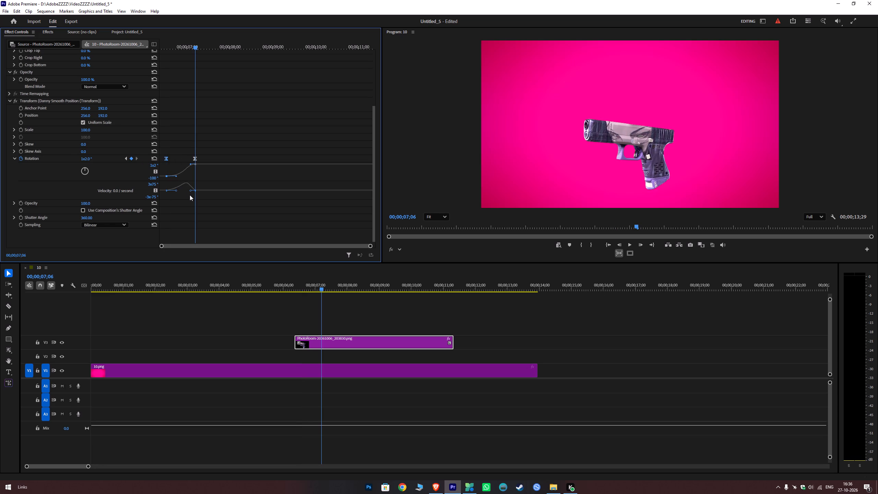
pyautogui.moveTo(190, 191); pyautogui.dragTo(187, 191)
pyautogui.click(164, 159)
# Scrub through and play back the pistol's spin to check the adjusted easing curve.
pyautogui.moveTo(197, 46); pyautogui.dragTo(177, 52)
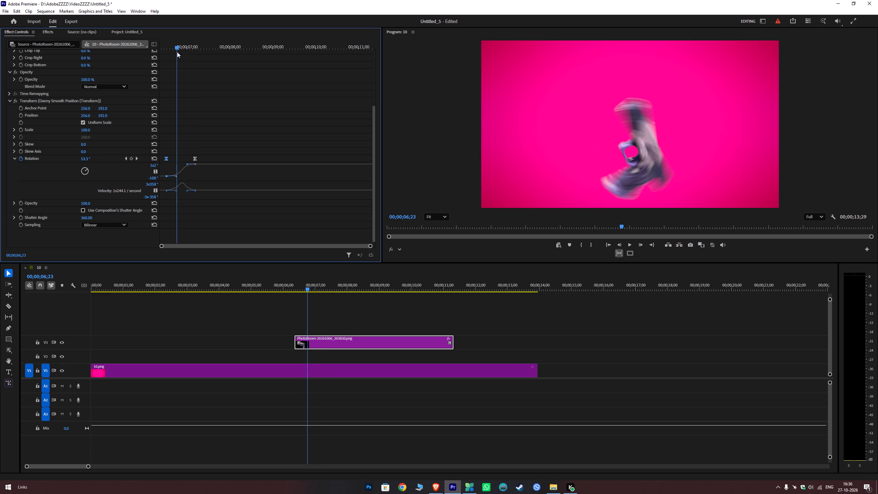
pyautogui.moveTo(177, 52); pyautogui.dragTo(178, 53)
pyautogui.click(136, 160)
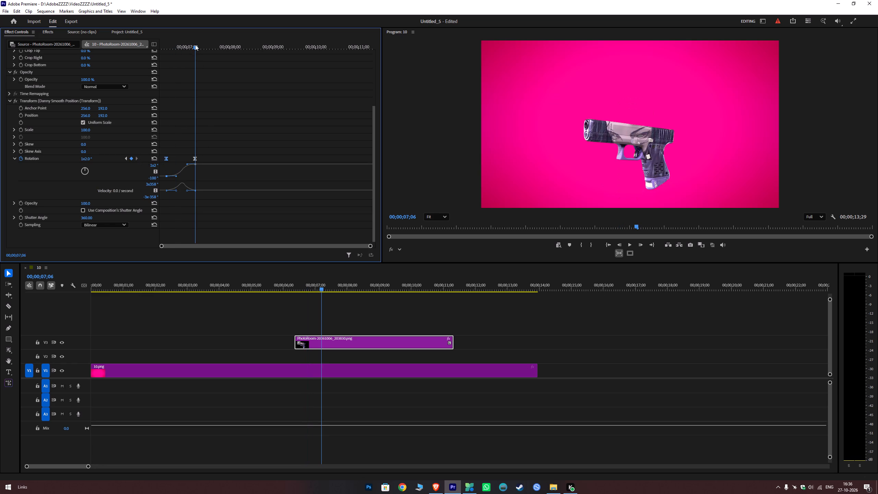
pyautogui.moveTo(195, 45); pyautogui.dragTo(189, 45)
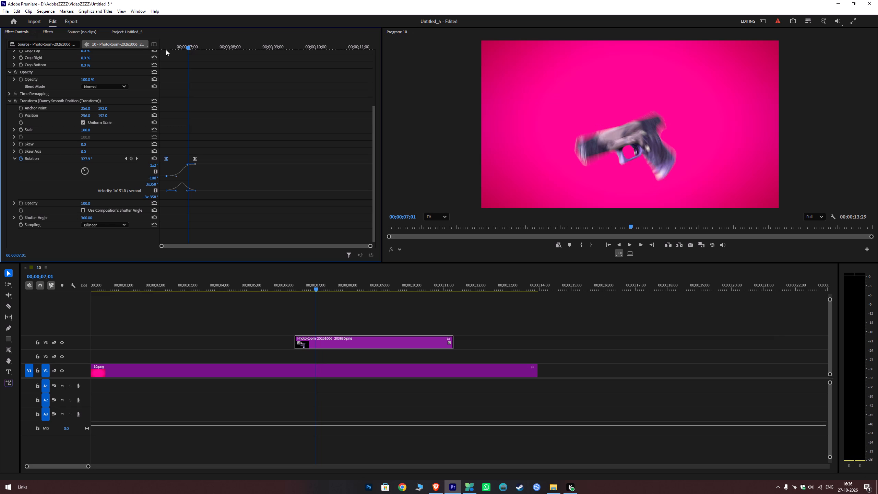
pyautogui.moveTo(170, 39); pyautogui.dragTo(133, 50)
pyautogui.press('space')
pyautogui.press('space')
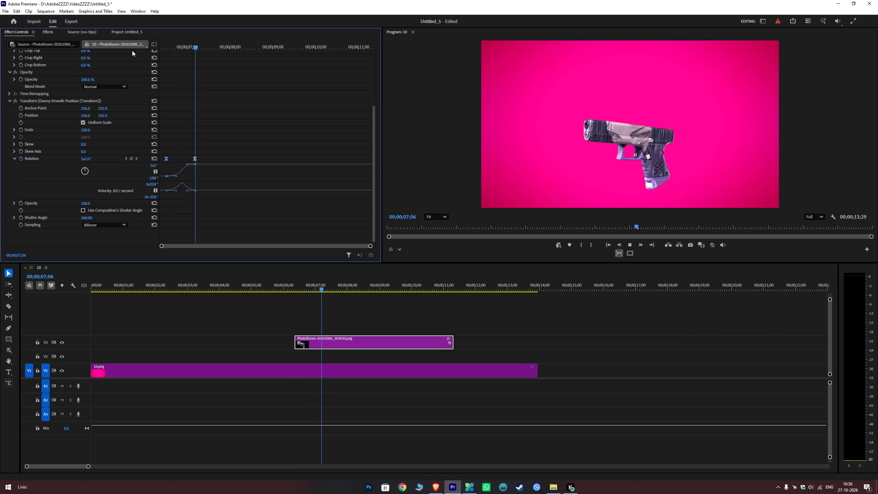
pyautogui.moveTo(176, 44); pyautogui.dragTo(75, 61)
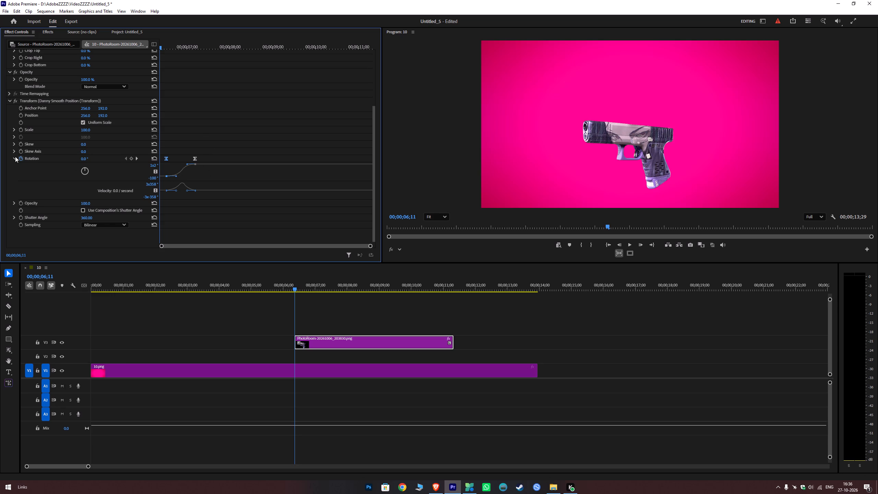
# Apply another Danny Smooth Position (Transform) preset from the effects list to the pistol clip.
pyautogui.click(48, 31)
pyautogui.moveTo(37, 70); pyautogui.dragTo(346, 338)
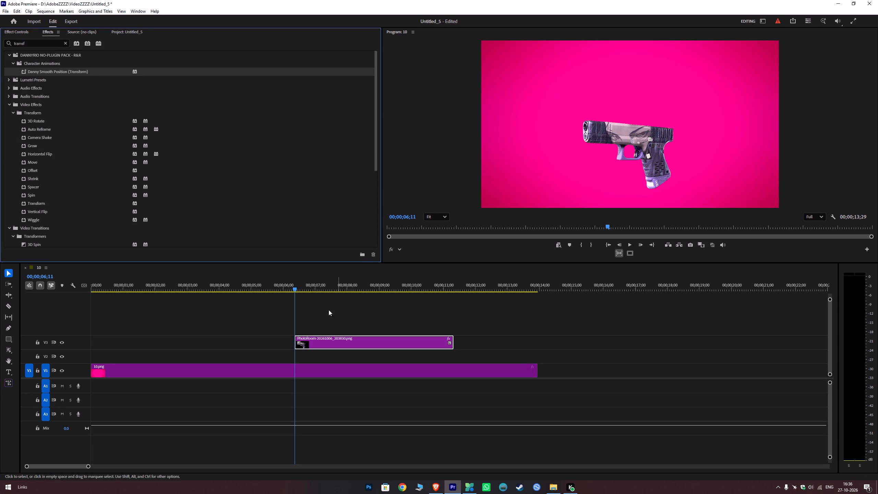
# Raise the pistol clip by setting the vertical value of its Motion Position to about 589, and preview the result.
pyautogui.click(22, 34)
pyautogui.scroll(-10, 259, 107)
pyautogui.scroll(3, 254, 129)
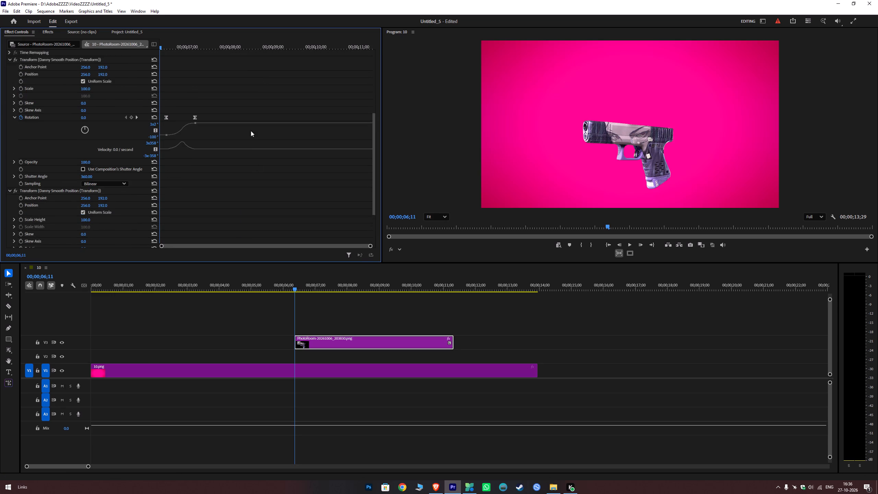
pyautogui.scroll(7, 251, 131)
pyautogui.scroll(6, 188, 88)
pyautogui.scroll(6, 145, 79)
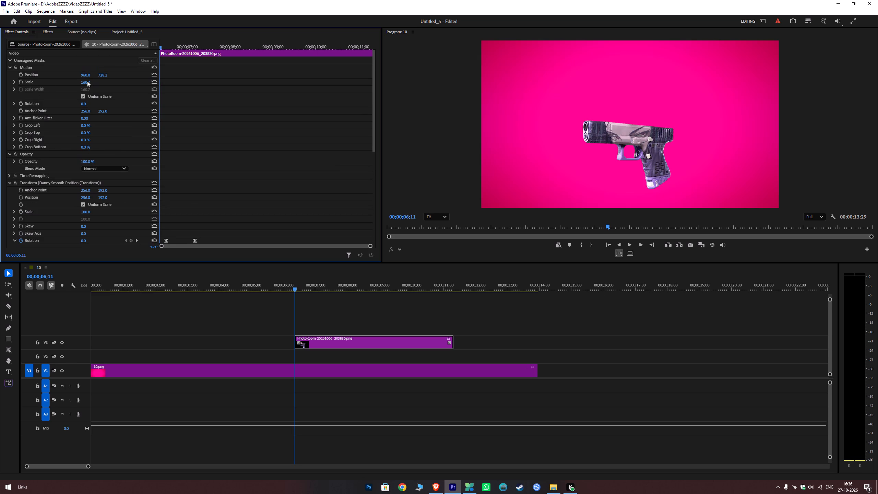
pyautogui.moveTo(87, 81); pyautogui.dragTo(88, 93)
pyautogui.hotkey('ctrl', 'z')
pyautogui.moveTo(86, 74); pyautogui.dragTo(91, 111)
pyautogui.hotkey('ctrl', 'z')
pyautogui.moveTo(101, 74); pyautogui.dragTo(117, 122)
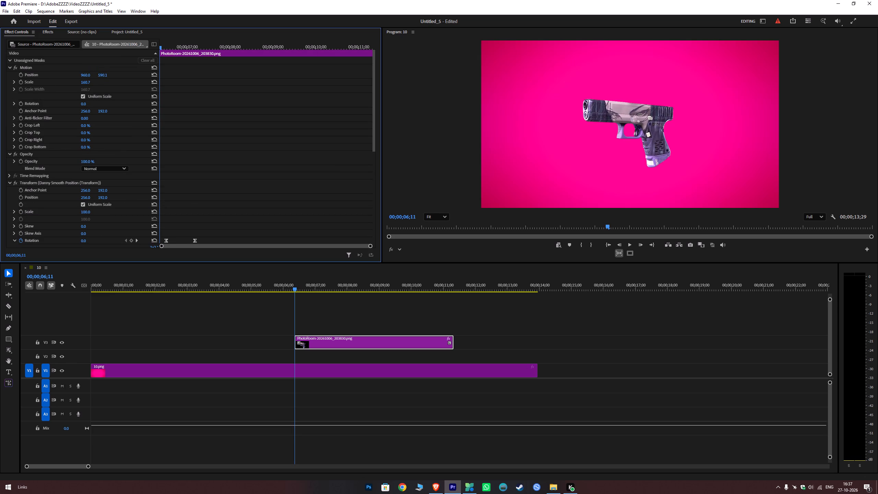
pyautogui.moveTo(117, 122); pyautogui.dragTo(117, 122)
pyautogui.press('space')
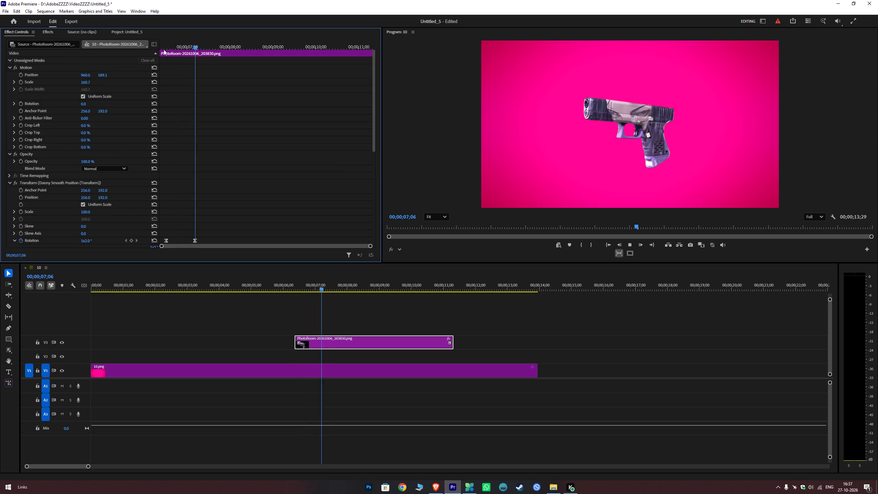
pyautogui.press('space')
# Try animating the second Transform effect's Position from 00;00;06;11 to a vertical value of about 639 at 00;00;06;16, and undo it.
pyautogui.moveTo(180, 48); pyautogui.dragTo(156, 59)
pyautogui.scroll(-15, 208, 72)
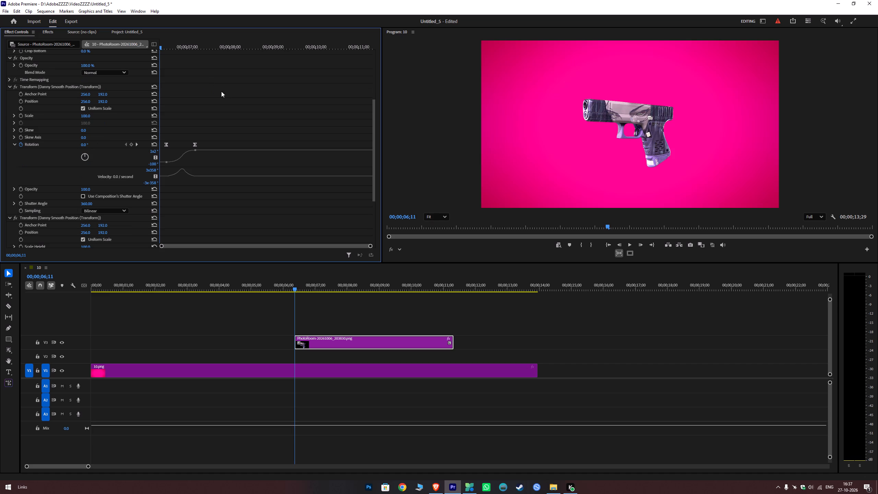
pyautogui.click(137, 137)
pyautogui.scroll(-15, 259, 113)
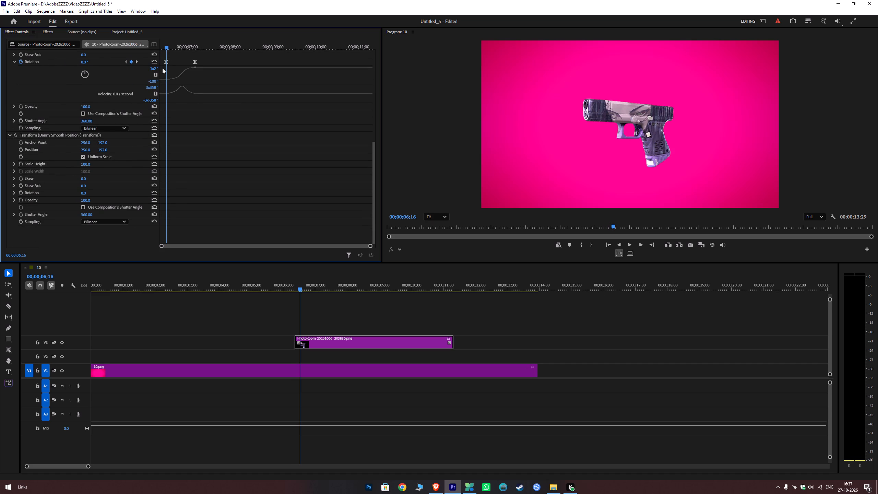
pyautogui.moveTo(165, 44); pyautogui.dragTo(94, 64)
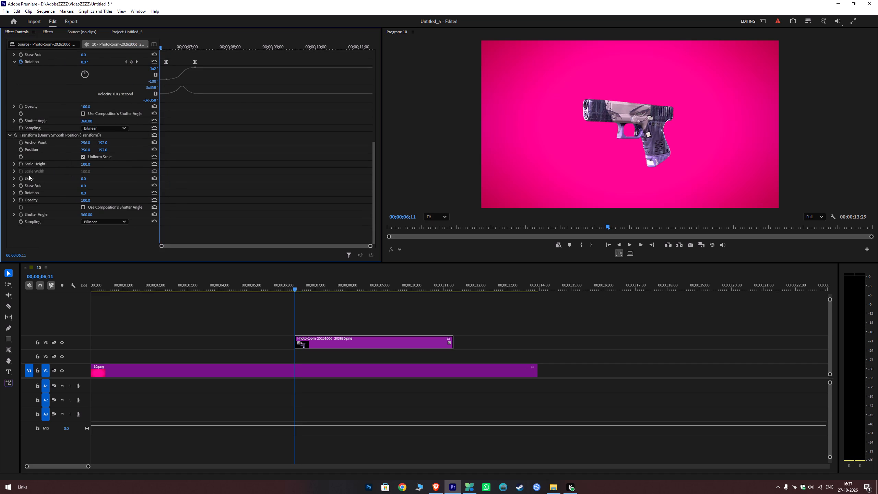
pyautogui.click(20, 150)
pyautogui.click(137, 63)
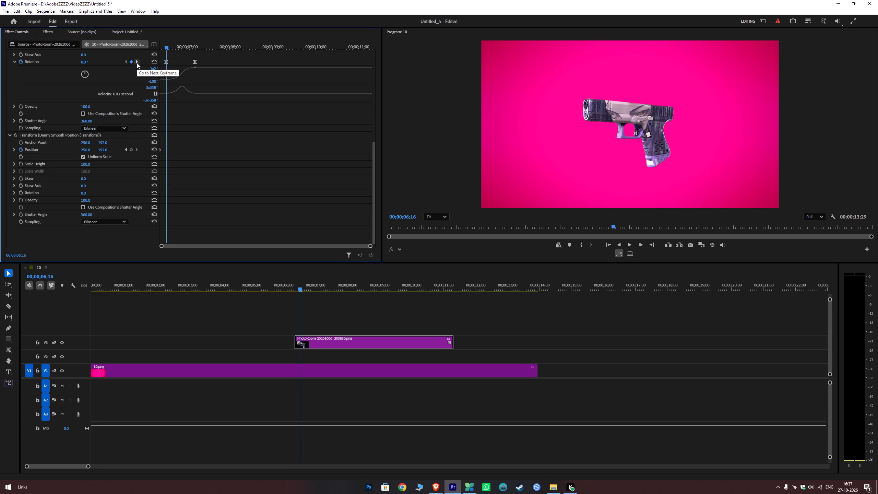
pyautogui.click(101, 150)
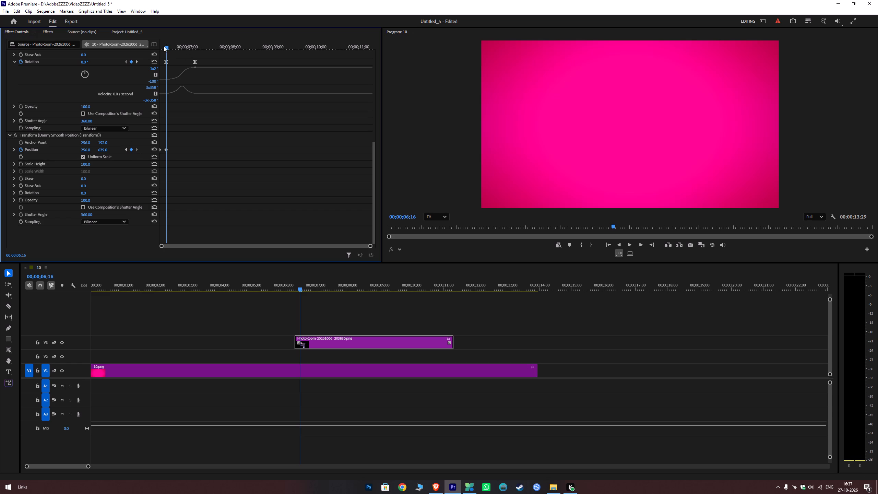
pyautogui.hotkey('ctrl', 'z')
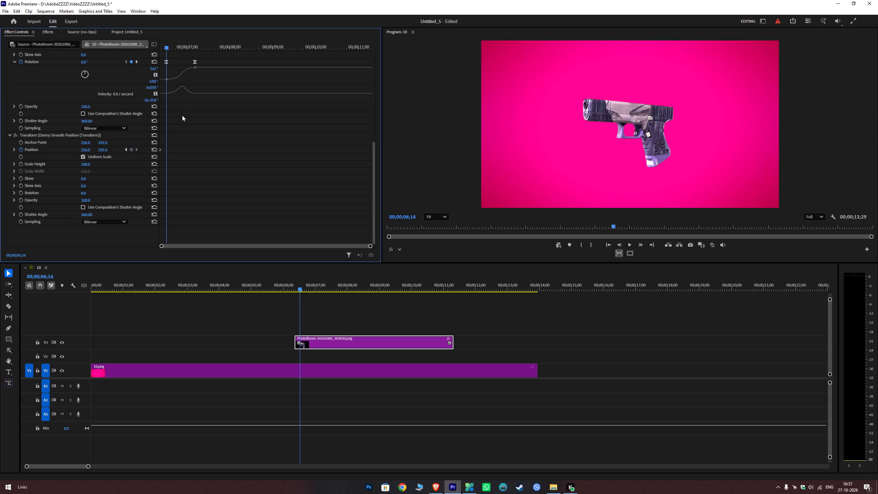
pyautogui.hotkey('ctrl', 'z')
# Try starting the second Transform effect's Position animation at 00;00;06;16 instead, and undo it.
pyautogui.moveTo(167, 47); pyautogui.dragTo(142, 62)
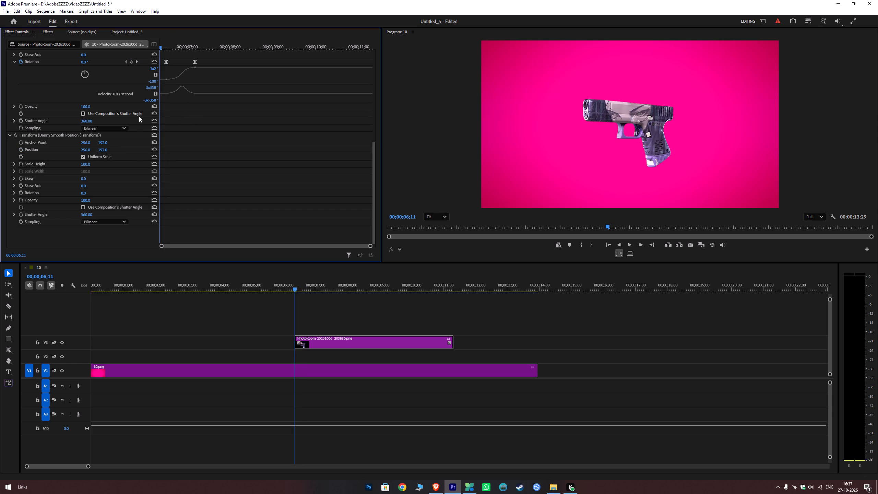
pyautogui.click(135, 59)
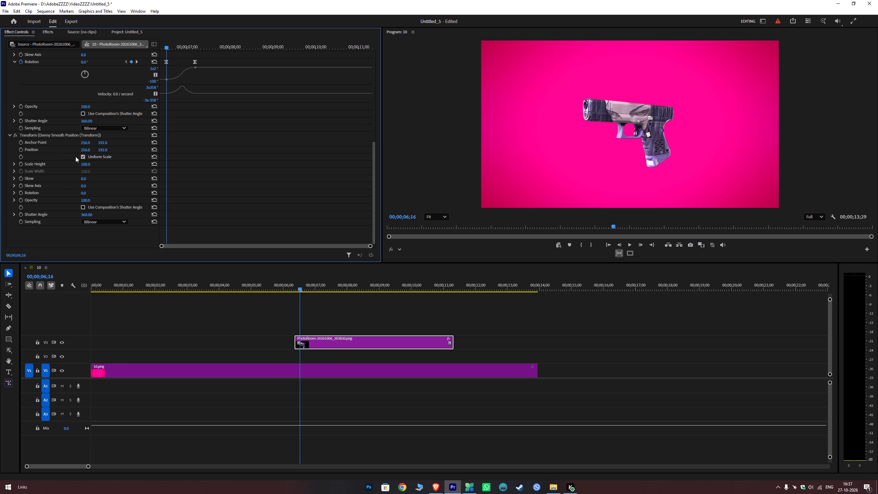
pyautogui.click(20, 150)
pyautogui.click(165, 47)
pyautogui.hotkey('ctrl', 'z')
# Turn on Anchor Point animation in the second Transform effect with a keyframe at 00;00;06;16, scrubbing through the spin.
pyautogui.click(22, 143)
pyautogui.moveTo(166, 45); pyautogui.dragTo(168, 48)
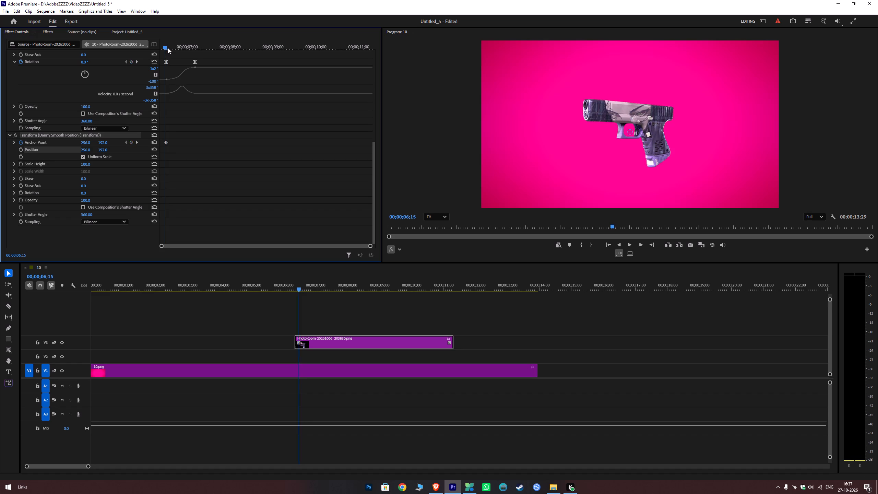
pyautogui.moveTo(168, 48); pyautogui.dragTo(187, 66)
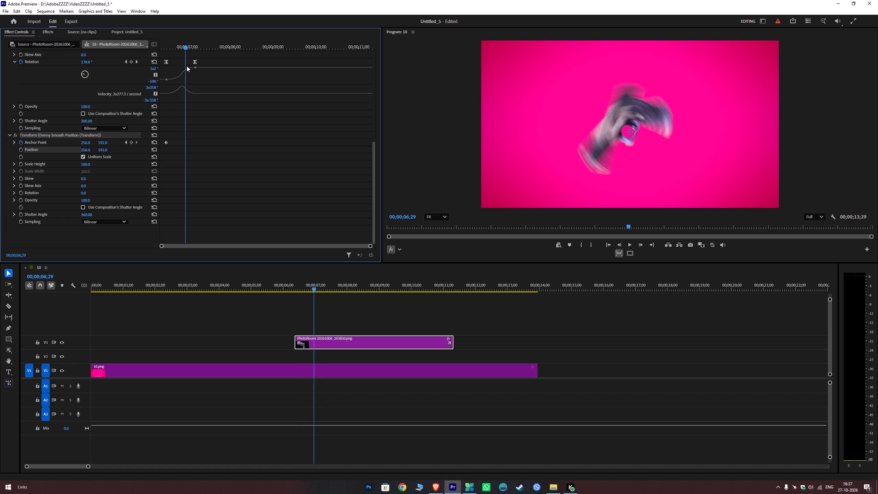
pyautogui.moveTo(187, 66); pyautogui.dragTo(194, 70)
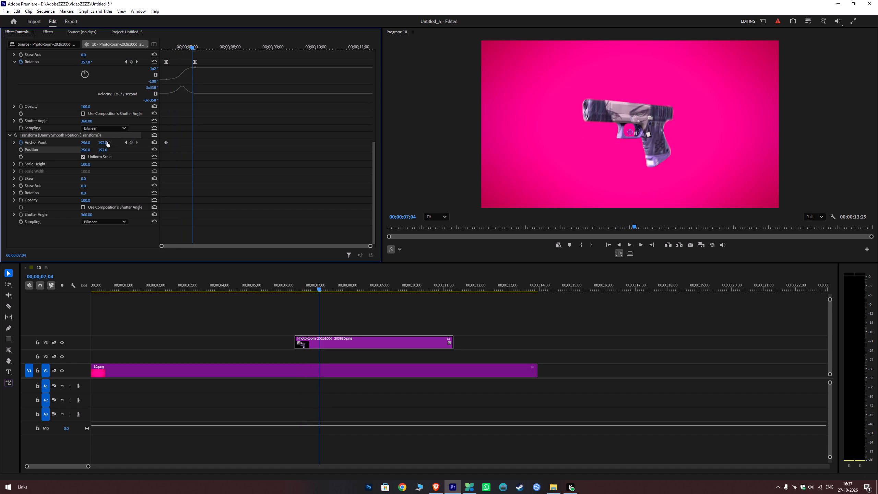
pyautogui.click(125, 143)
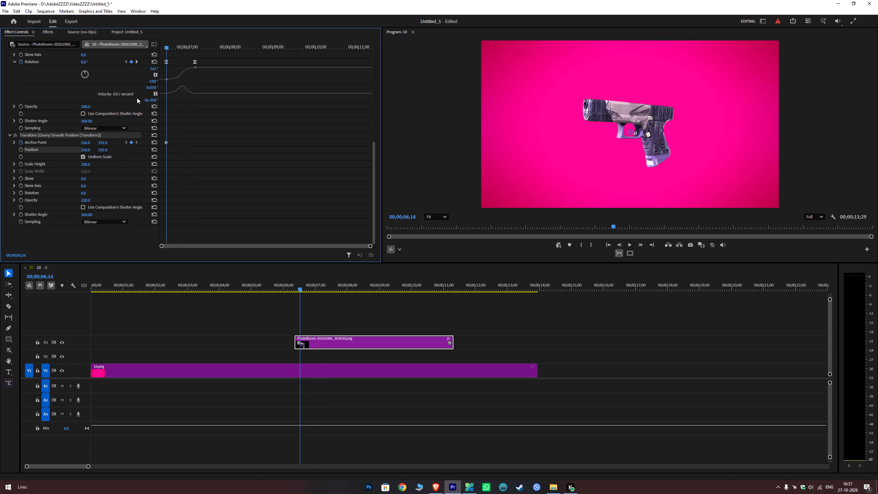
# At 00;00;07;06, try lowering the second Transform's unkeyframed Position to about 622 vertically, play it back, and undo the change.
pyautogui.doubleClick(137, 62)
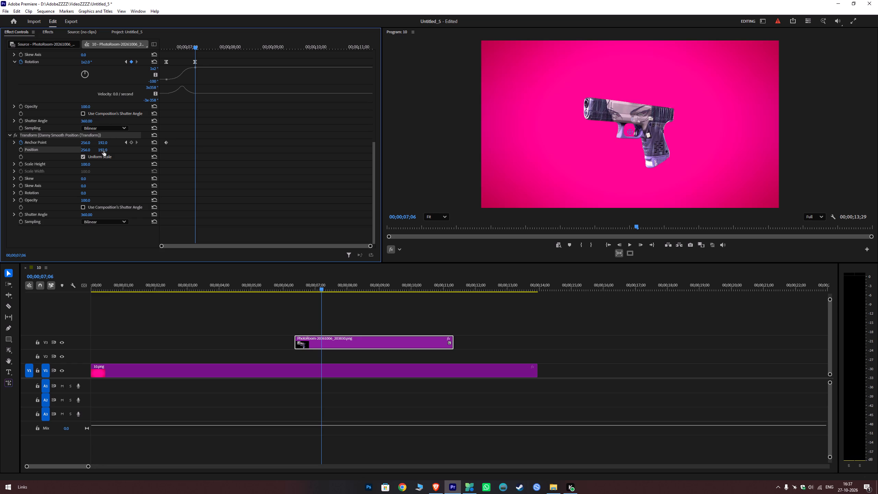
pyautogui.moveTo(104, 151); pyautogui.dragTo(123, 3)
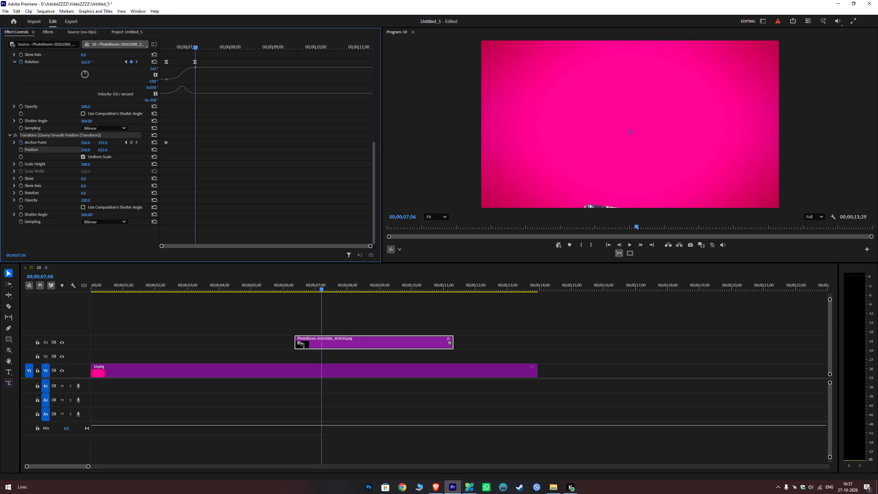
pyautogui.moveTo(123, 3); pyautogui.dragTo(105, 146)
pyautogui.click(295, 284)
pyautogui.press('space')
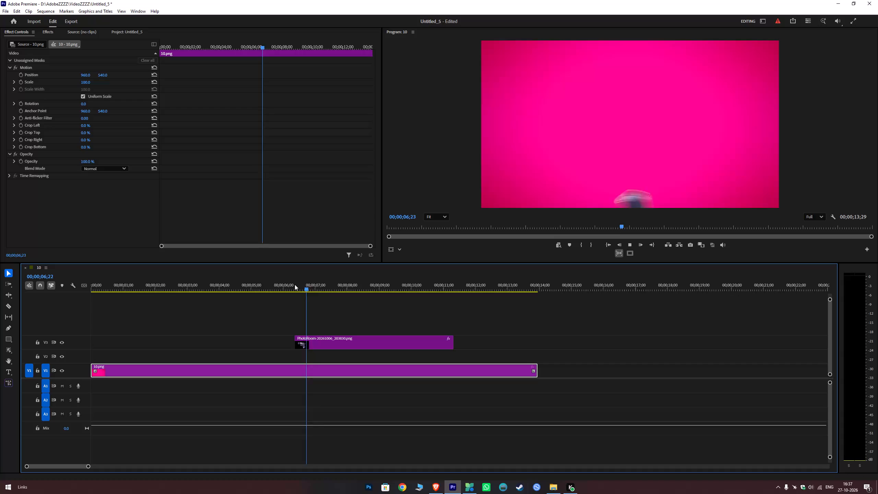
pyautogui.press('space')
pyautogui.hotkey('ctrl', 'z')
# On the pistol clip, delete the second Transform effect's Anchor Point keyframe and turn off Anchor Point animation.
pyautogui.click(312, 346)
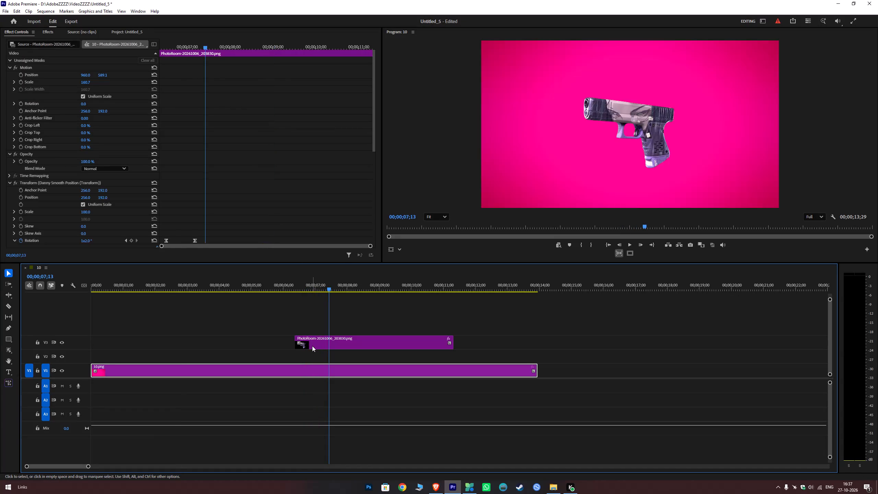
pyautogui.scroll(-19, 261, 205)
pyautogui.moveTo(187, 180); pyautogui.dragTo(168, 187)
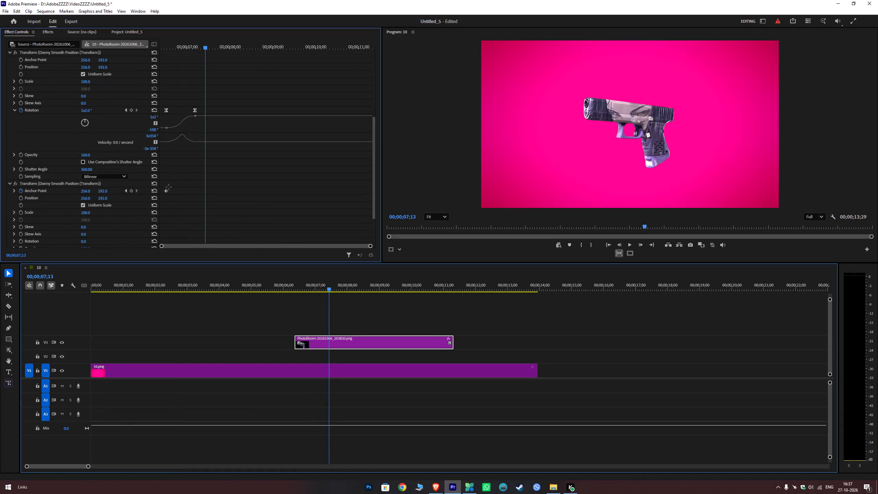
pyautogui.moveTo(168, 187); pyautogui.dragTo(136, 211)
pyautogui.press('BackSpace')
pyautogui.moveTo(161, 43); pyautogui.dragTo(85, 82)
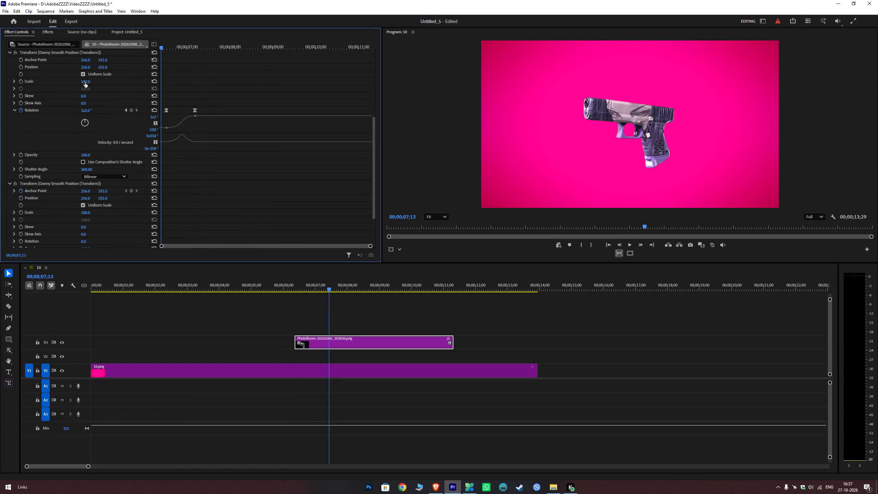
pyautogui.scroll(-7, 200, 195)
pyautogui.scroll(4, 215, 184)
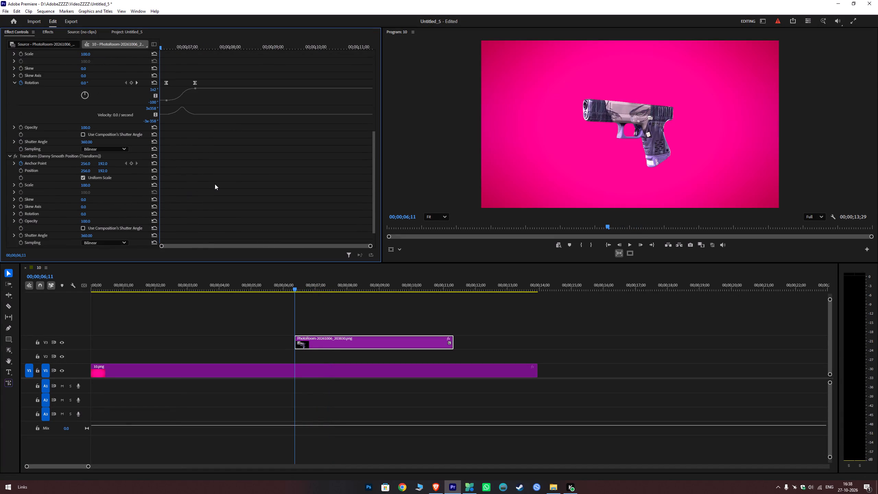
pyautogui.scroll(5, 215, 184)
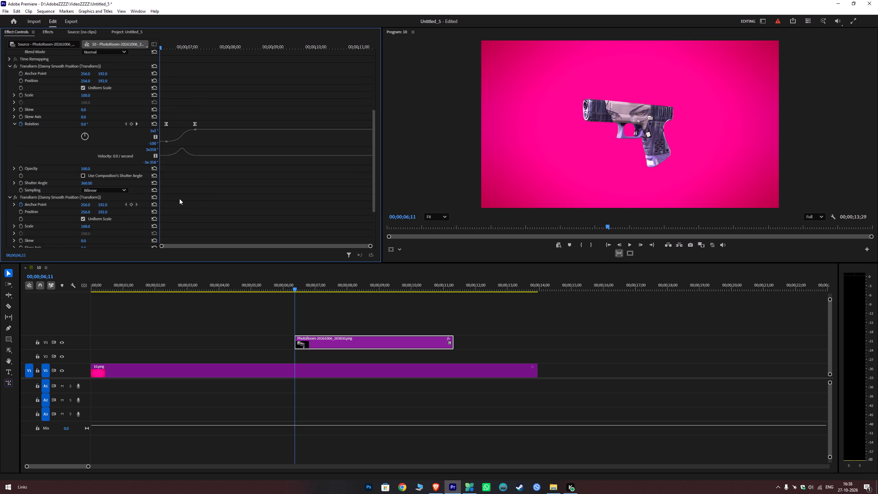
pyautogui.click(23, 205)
# Keyframe the second Transform effect's Position at 00;00;06;11 and 00;00;06;16 with its existing values, and at 00;00;07;06 with a vertical value of about 653.
pyautogui.click(19, 210)
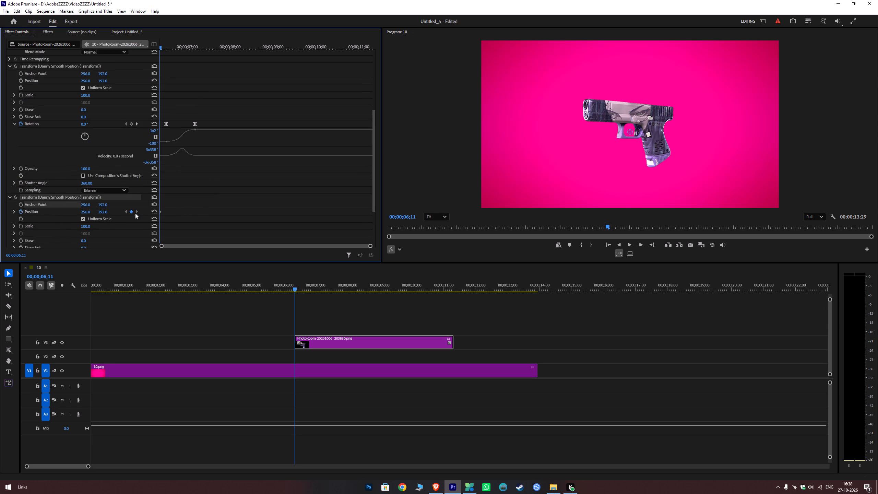
pyautogui.click(136, 125)
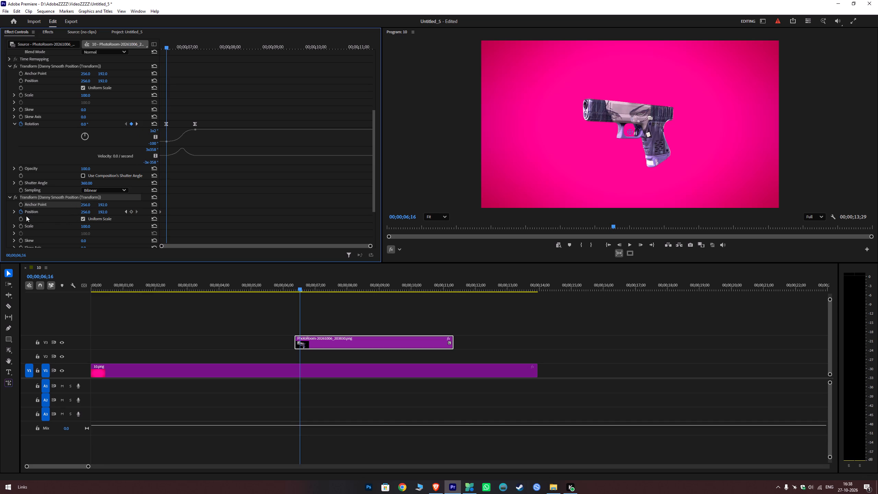
pyautogui.click(133, 211)
pyautogui.moveTo(166, 46); pyautogui.dragTo(194, 55)
pyautogui.click(139, 123)
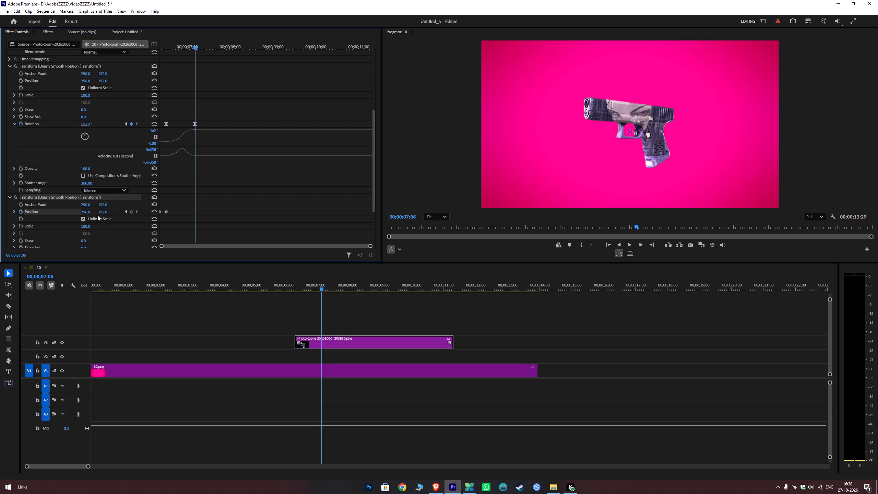
pyautogui.moveTo(102, 211); pyautogui.dragTo(125, 54)
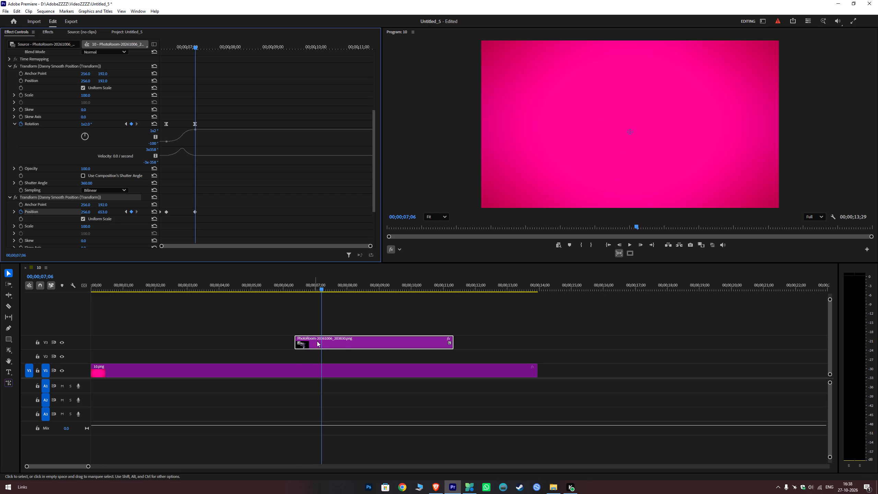
# Play back the pistol clip from around its start to check the combined spin and downward movement.
pyautogui.click(297, 289)
pyautogui.press('space')
pyautogui.press('space')
pyautogui.click(290, 289)
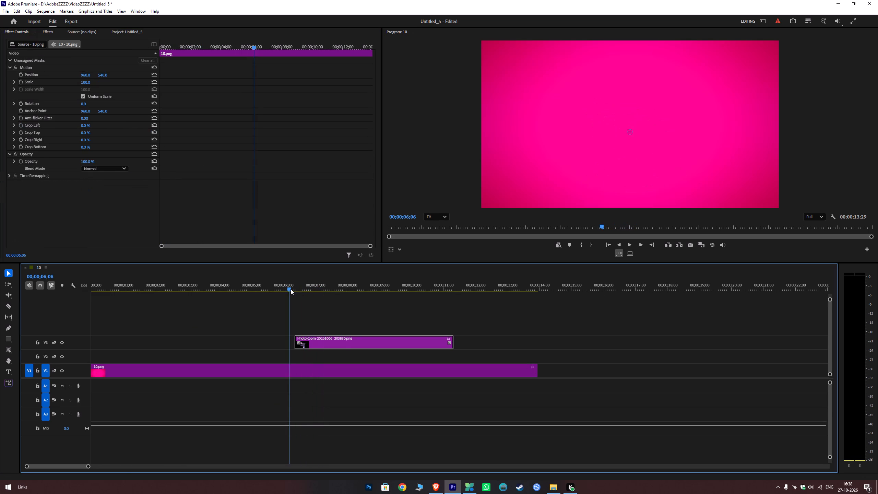
pyautogui.press('space')
pyautogui.press('space')
pyautogui.click(295, 291)
pyautogui.press('space')
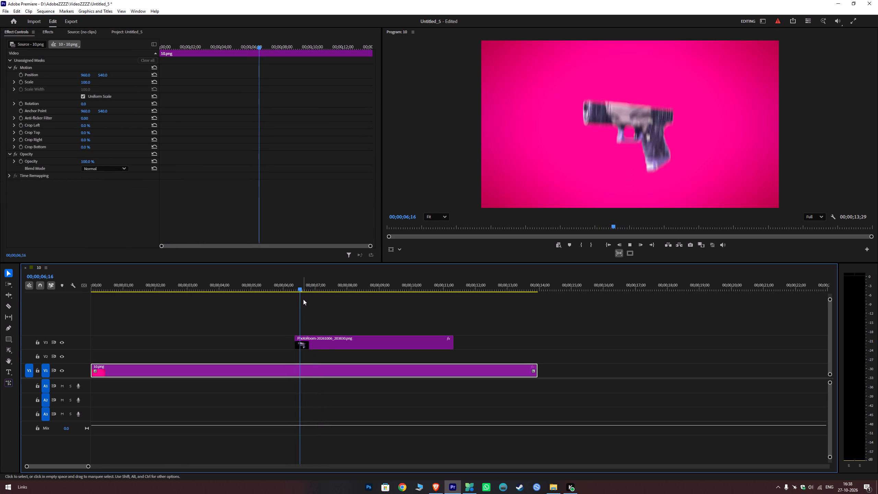
# Replay the combined pistol animation, then undo the second Transform effect's Position keyframing on the pistol clip.
pyautogui.press('space')
pyautogui.click(289, 285)
pyautogui.press('space')
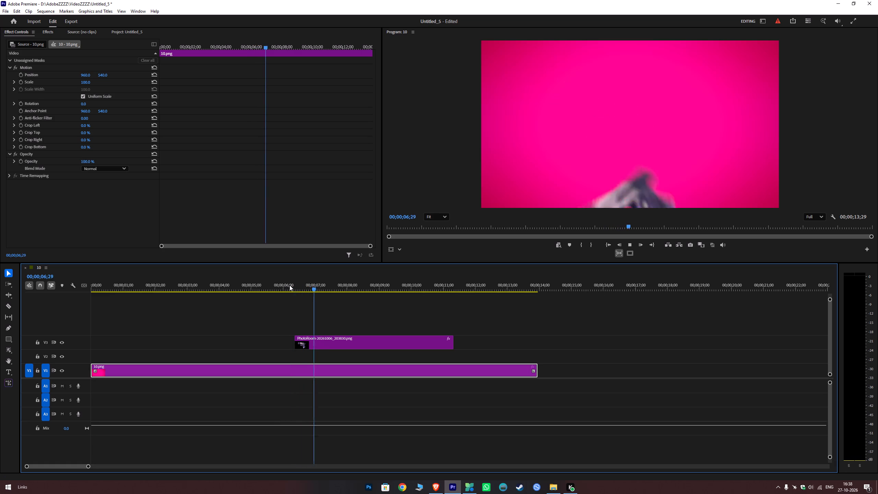
pyautogui.press('space')
pyautogui.click(315, 344)
pyautogui.hotkey('ctrl', 'z')
pyautogui.scroll(-9, 240, 198)
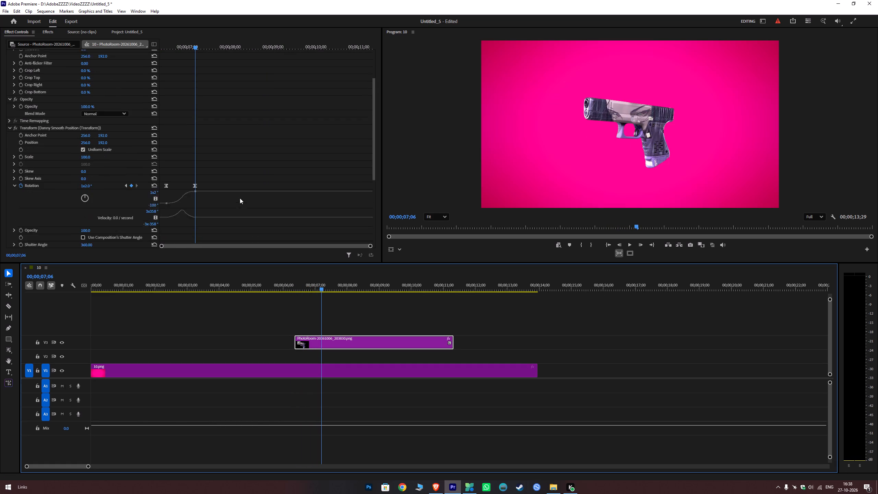
pyautogui.scroll(-5, 240, 198)
pyautogui.hotkey('ctrl', 'z')
pyautogui.hotkey('ctrl', 'z')
# Play back the pistol clip repeatedly from around its start to examine the timing of the Transform spin.
pyautogui.moveTo(174, 44); pyautogui.dragTo(132, 50)
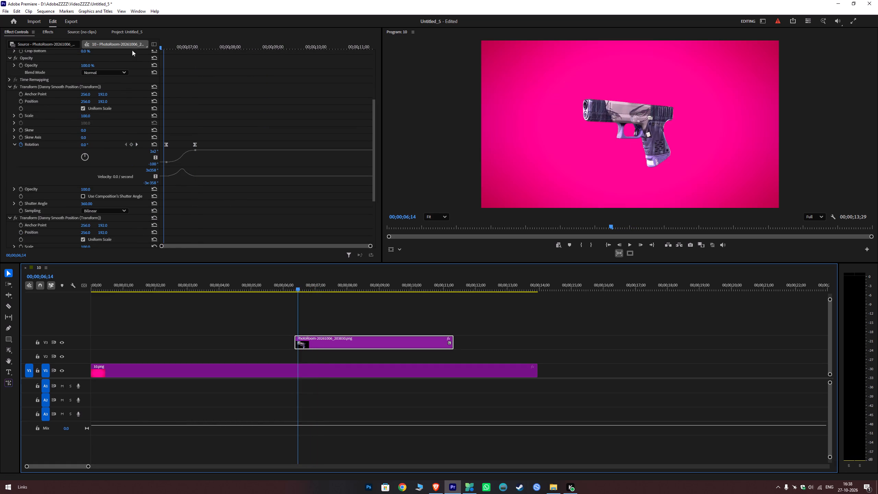
pyautogui.moveTo(132, 50); pyautogui.dragTo(65, 72)
pyautogui.press('space')
pyautogui.press('space')
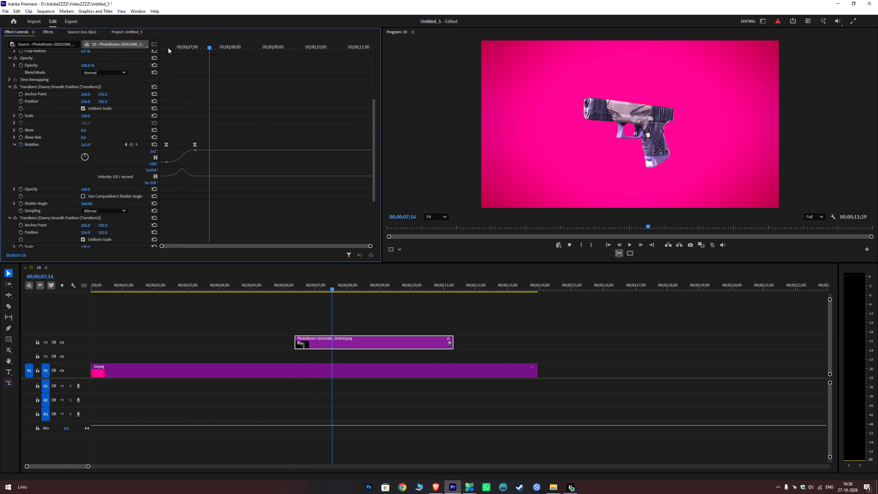
pyautogui.moveTo(169, 45); pyautogui.dragTo(93, 64)
pyautogui.press('space')
pyautogui.press('space')
pyautogui.press('space')
pyautogui.press('space')
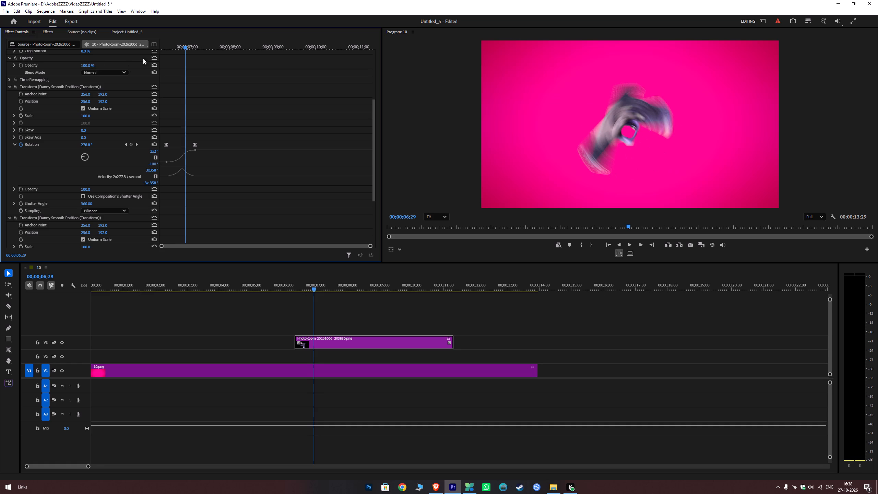
pyautogui.moveTo(181, 45); pyautogui.dragTo(94, 64)
pyautogui.press('space')
pyautogui.press('space')
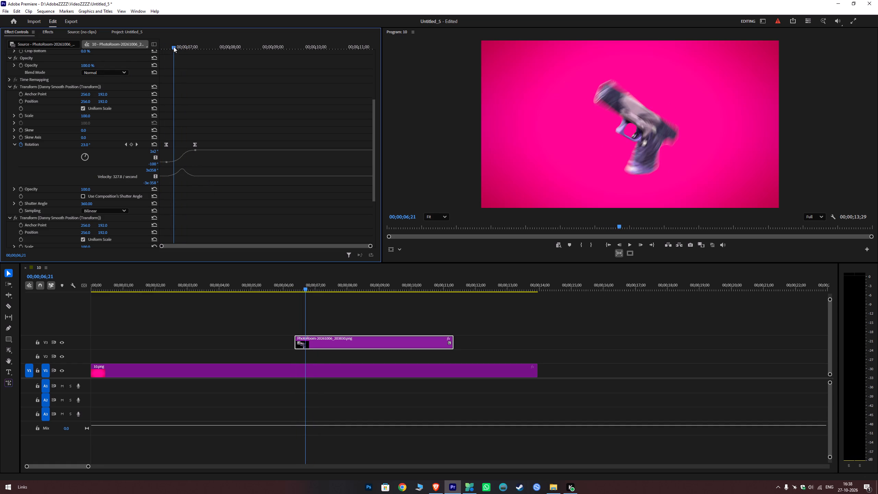
pyautogui.moveTo(171, 43); pyautogui.dragTo(82, 60)
pyautogui.press('space')
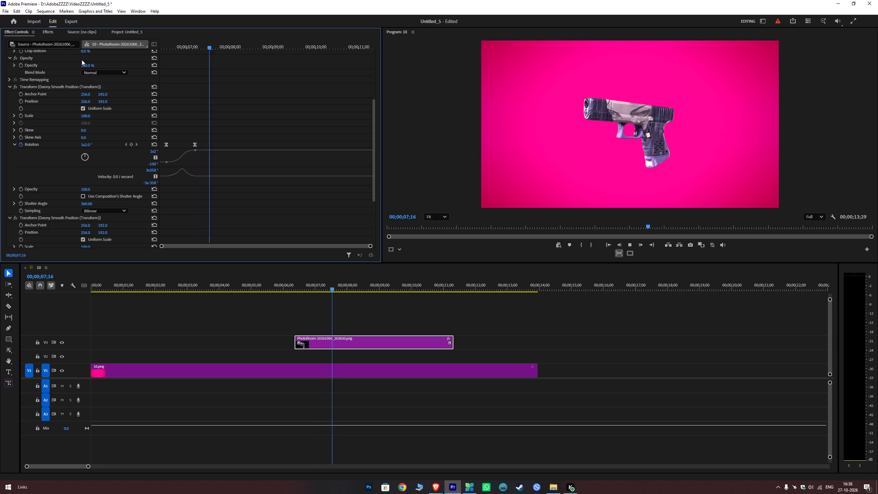
pyautogui.press('space')
pyautogui.moveTo(176, 48); pyautogui.dragTo(127, 66)
pyautogui.press('space')
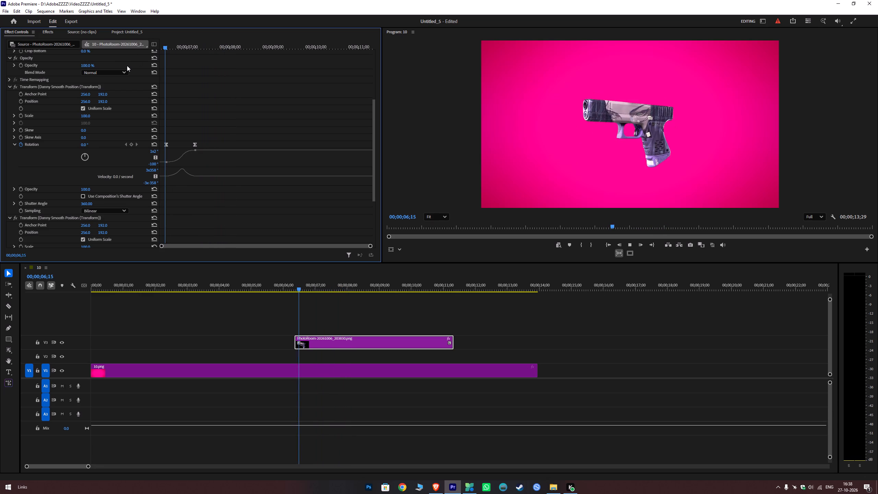
# Lengthen the spin by moving the first Transform's ending Rotation keyframe to about 00;00;07;12, and play back the clip.
pyautogui.moveTo(186, 49); pyautogui.dragTo(86, 87)
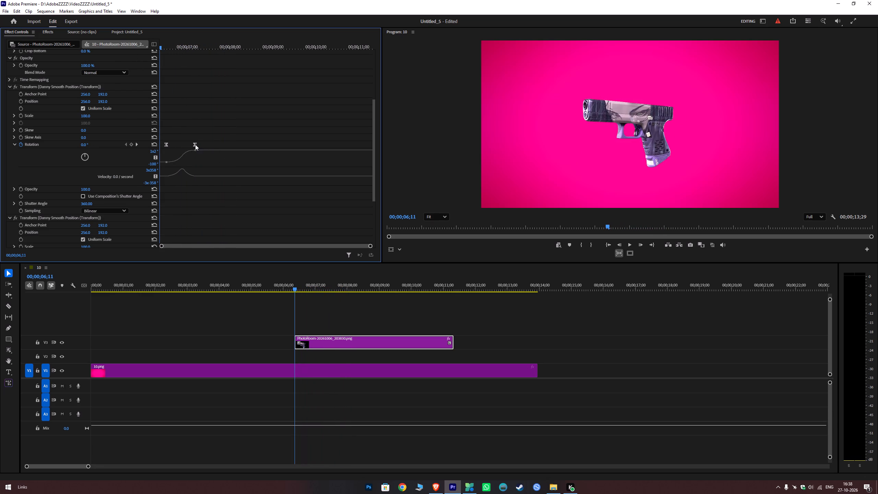
pyautogui.moveTo(195, 144); pyautogui.dragTo(204, 146)
pyautogui.press('space')
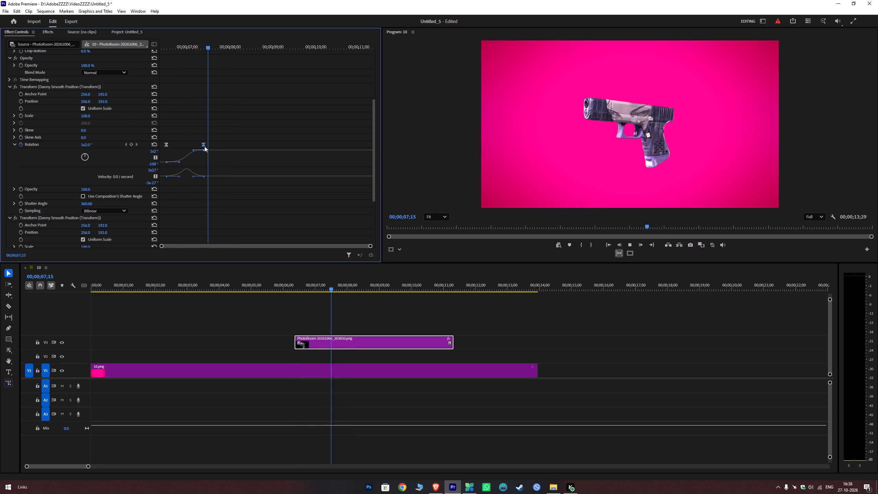
pyautogui.press('space')
pyautogui.moveTo(181, 45); pyautogui.dragTo(48, 92)
pyautogui.press('space')
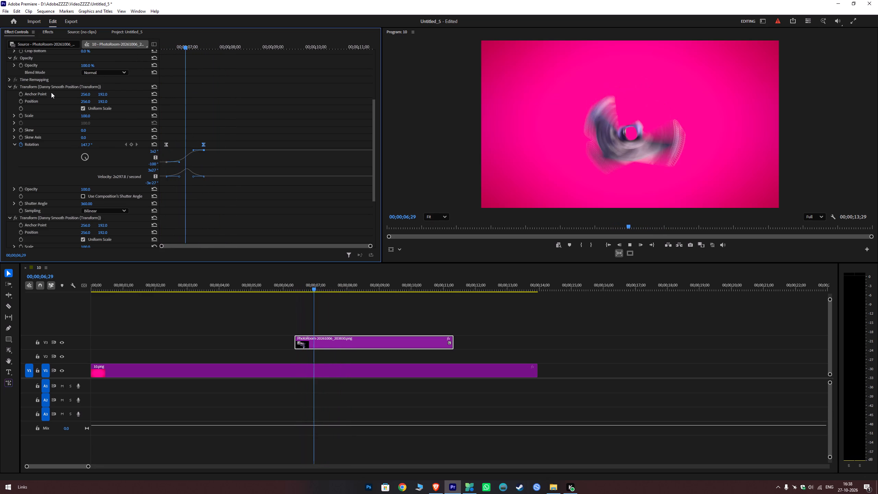
pyautogui.press('space')
pyautogui.press('space')
pyautogui.press('space')
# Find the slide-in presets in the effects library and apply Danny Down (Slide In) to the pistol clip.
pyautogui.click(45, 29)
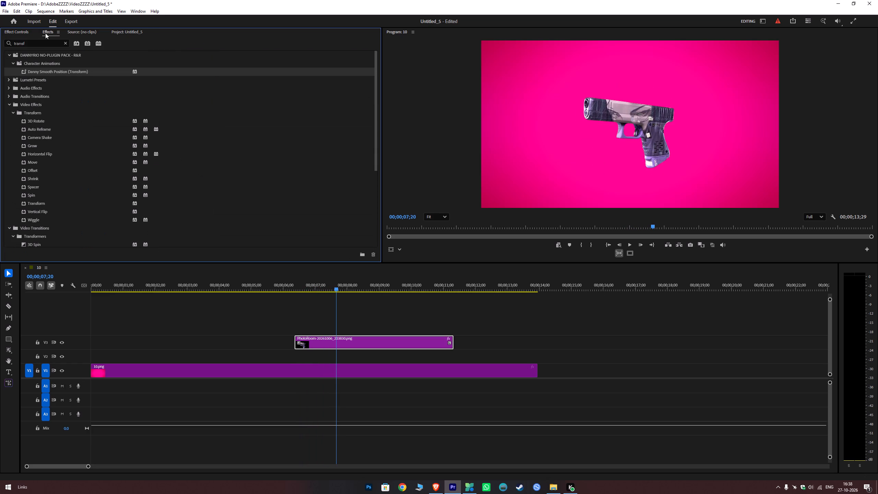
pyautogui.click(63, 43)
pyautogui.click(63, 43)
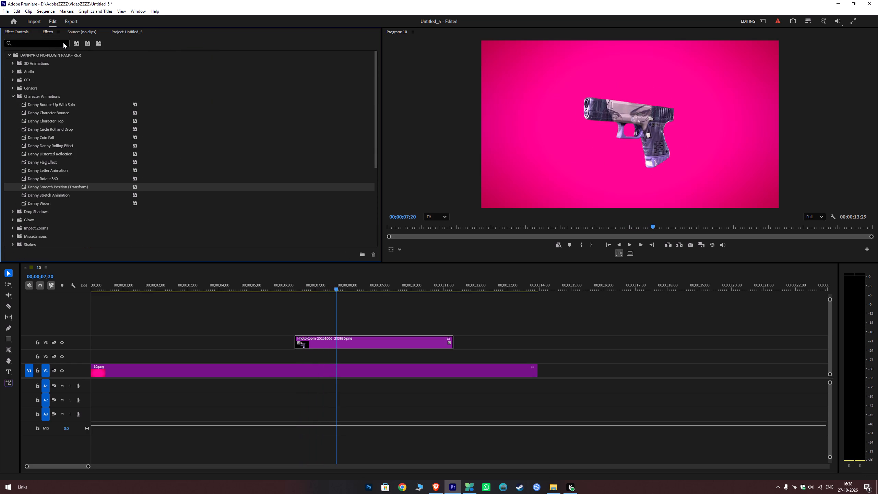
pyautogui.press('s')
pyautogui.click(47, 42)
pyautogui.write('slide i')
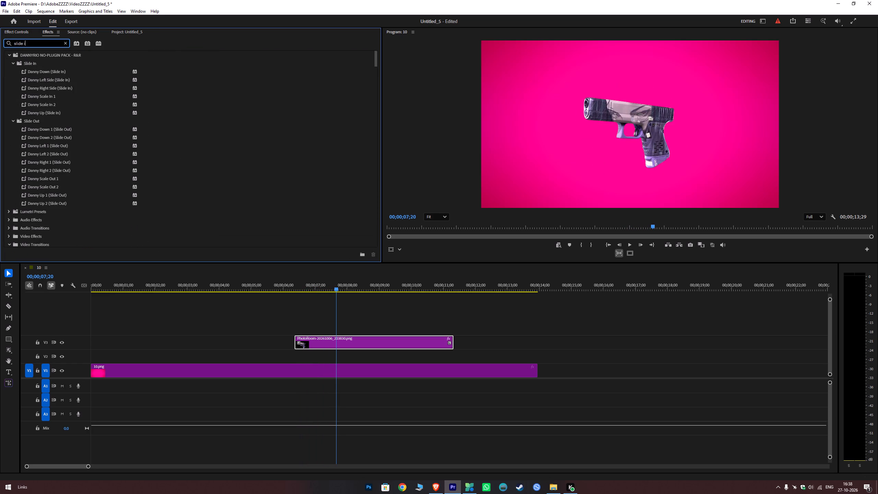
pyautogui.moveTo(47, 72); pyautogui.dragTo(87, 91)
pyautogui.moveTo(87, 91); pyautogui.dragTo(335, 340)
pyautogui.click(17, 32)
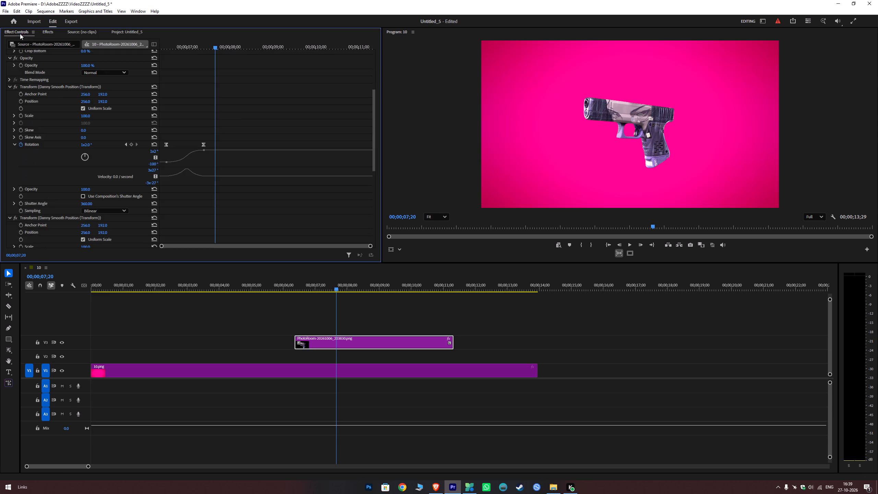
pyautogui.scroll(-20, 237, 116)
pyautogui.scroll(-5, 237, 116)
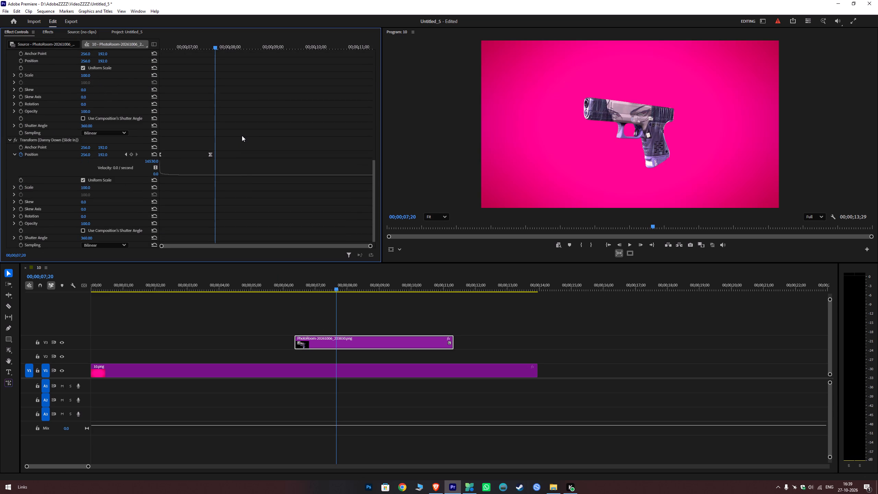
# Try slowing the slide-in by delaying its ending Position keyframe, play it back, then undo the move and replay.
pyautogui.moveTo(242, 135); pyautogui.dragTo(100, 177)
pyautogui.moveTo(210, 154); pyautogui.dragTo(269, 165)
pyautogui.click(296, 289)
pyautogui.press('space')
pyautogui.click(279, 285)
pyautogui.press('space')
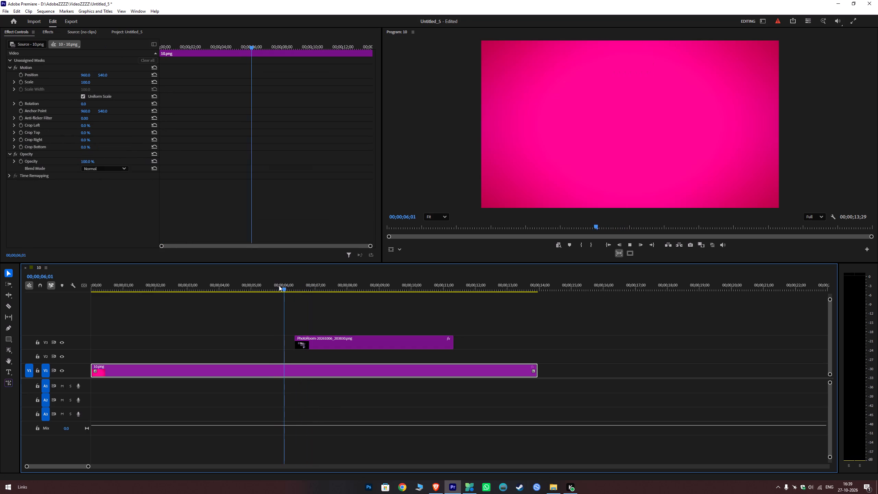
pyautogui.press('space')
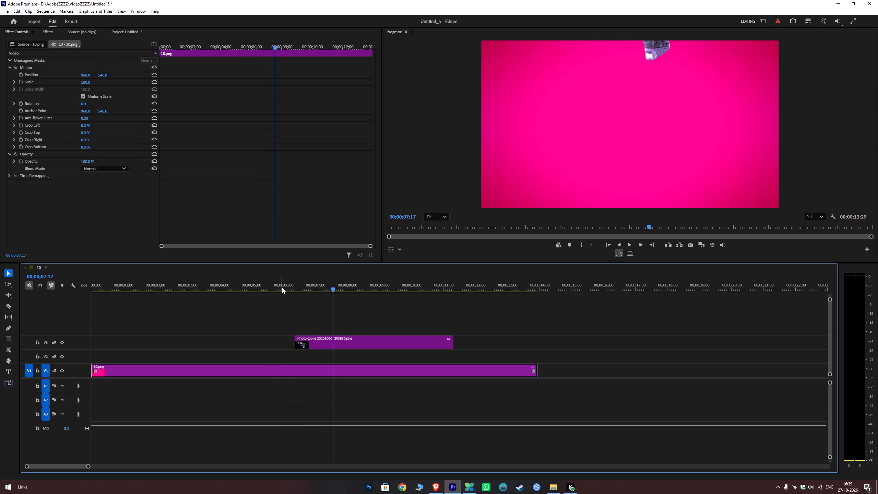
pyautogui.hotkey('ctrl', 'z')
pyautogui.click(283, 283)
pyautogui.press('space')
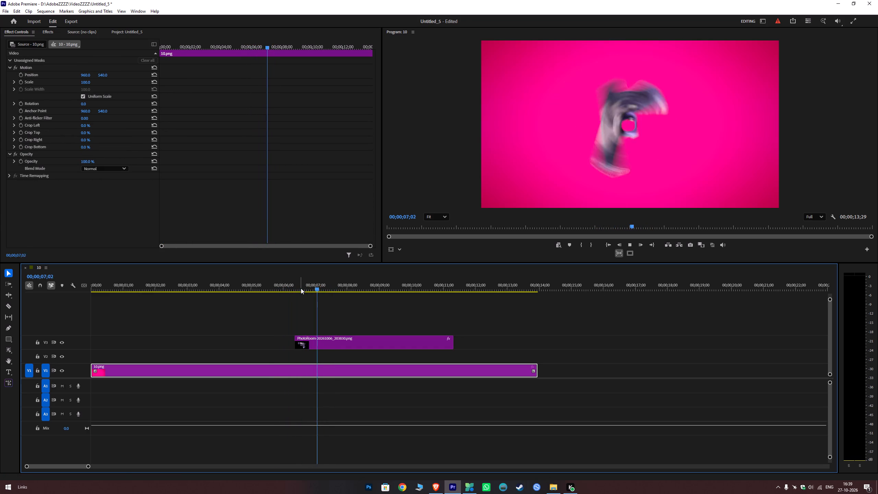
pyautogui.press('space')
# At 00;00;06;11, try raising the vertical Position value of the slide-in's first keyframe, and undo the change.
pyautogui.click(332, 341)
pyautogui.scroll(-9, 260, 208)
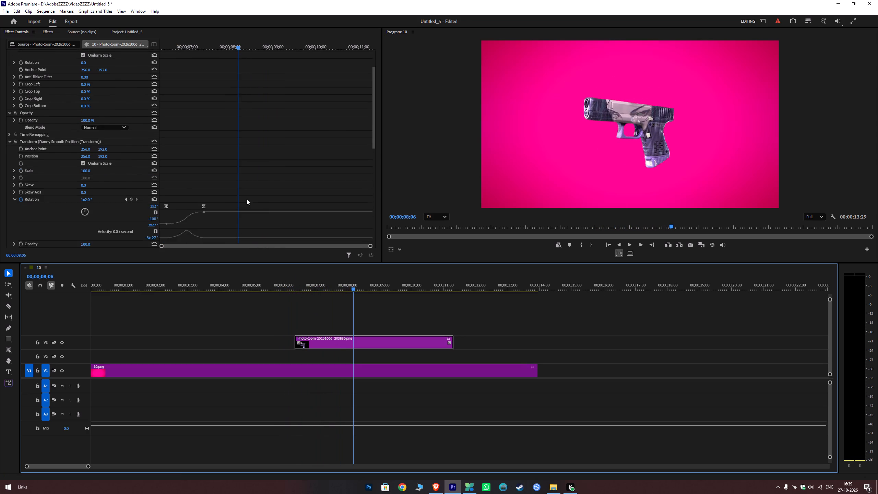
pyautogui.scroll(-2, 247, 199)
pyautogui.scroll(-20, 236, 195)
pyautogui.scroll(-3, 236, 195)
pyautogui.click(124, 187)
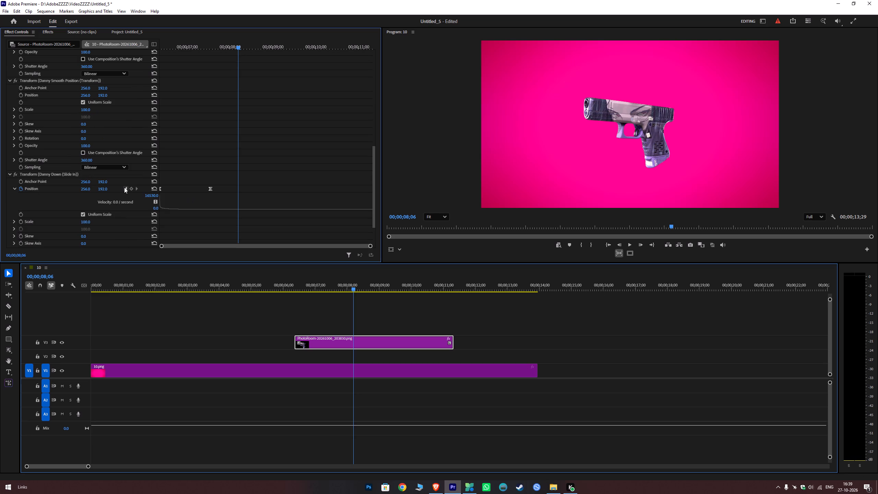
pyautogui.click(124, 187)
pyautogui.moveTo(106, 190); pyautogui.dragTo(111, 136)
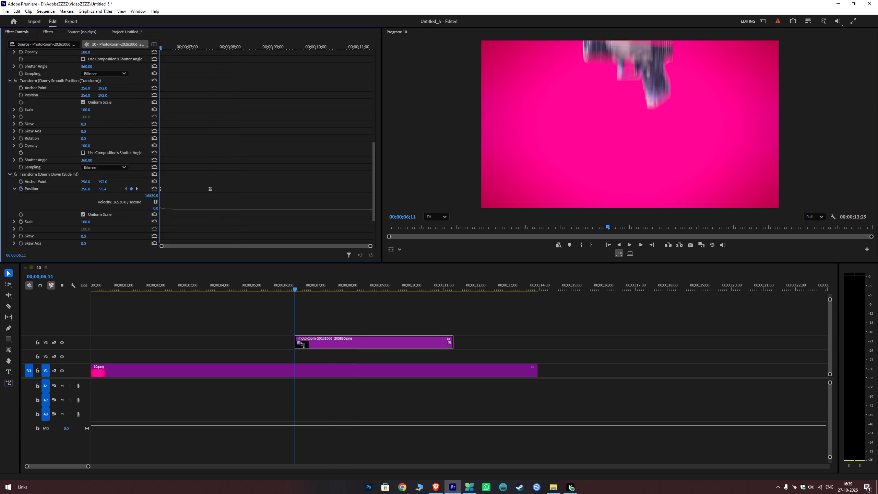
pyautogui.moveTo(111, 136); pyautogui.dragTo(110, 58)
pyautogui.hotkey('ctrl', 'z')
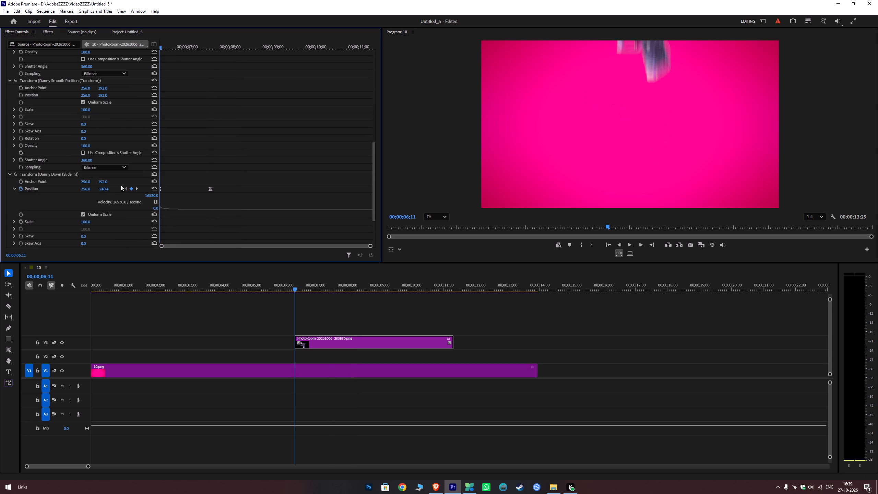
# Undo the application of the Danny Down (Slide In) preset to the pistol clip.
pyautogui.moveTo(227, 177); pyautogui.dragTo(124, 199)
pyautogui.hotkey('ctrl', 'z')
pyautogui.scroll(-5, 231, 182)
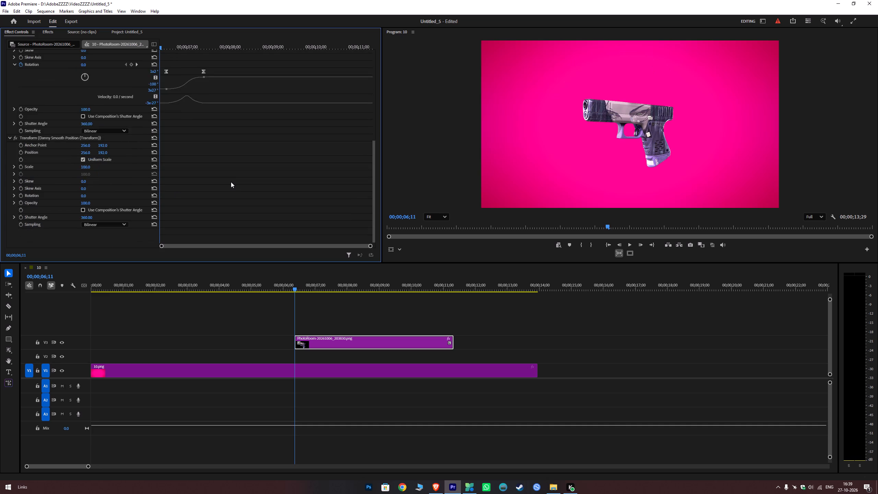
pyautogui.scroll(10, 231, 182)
# Play back the pistol clip repeatedly from around its start to examine the lengthened spin on its own.
pyautogui.press('space')
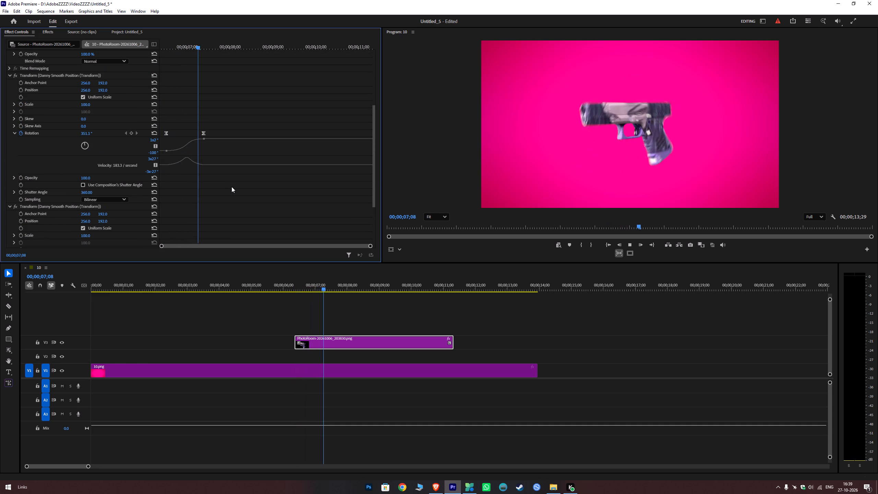
pyautogui.press('space')
pyautogui.moveTo(175, 41); pyautogui.dragTo(68, 96)
pyautogui.press('space')
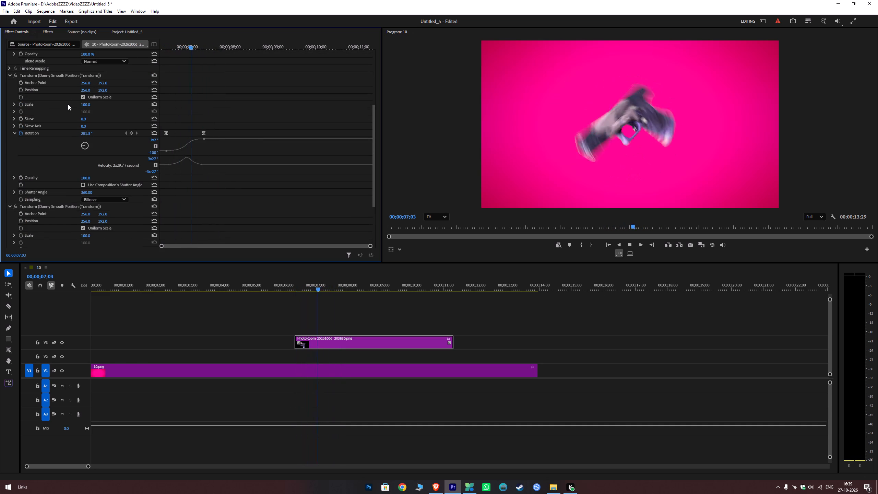
pyautogui.press('space')
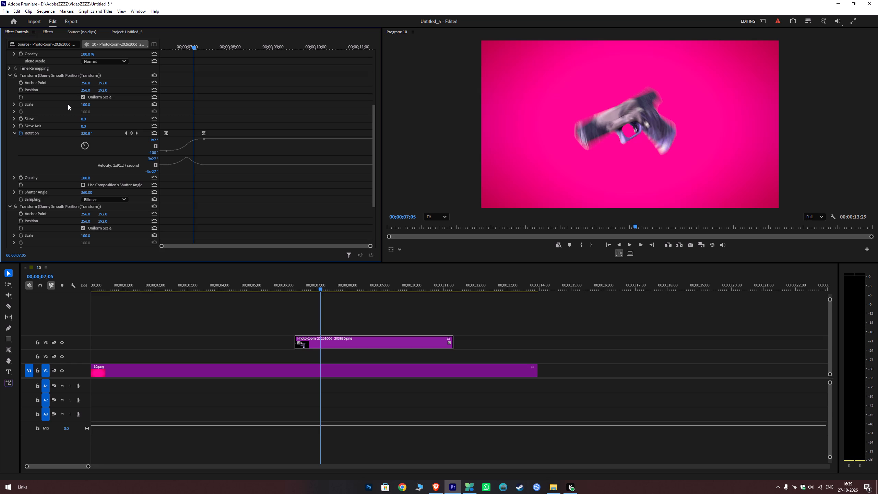
pyautogui.press('space')
pyautogui.press('space')
pyautogui.moveTo(192, 44); pyautogui.dragTo(98, 73)
pyautogui.press('space')
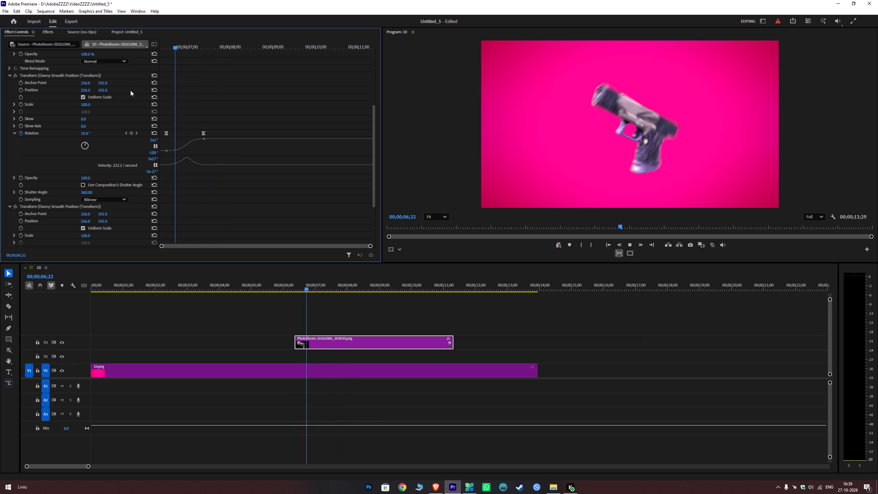
pyautogui.press('space')
pyautogui.press('space')
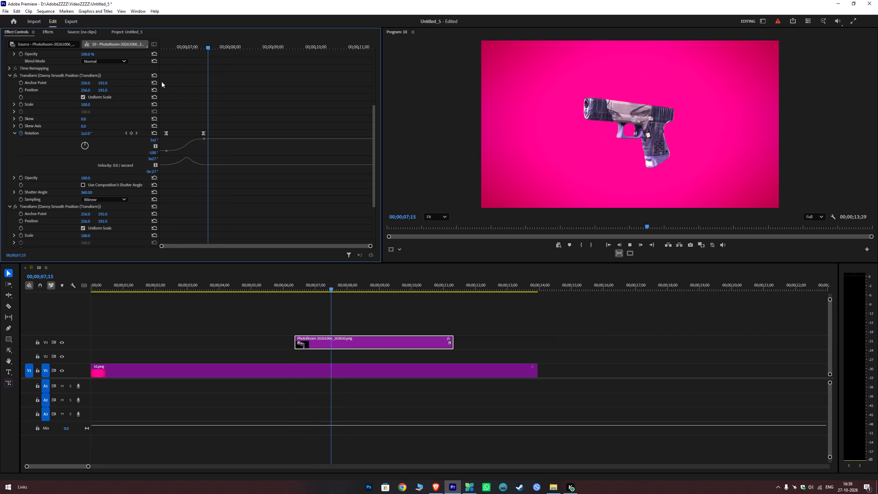
pyautogui.moveTo(174, 50); pyautogui.dragTo(129, 68)
pyautogui.moveTo(175, 45); pyautogui.dragTo(118, 69)
pyautogui.press('space')
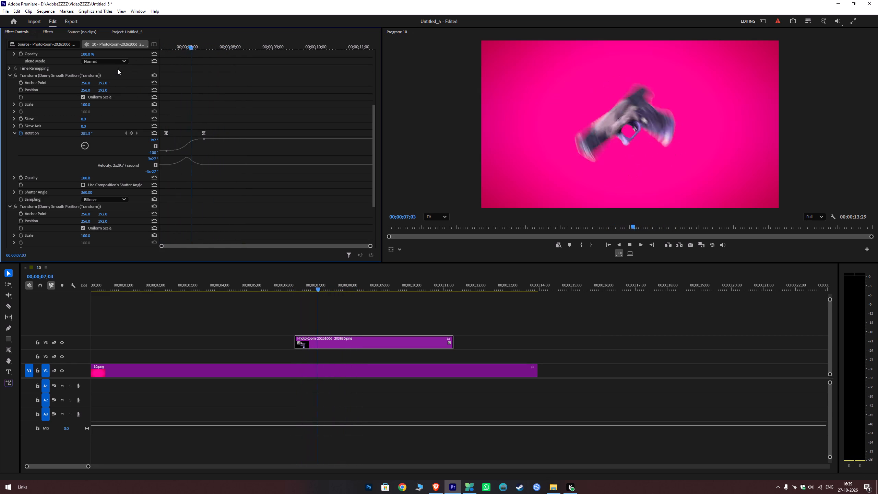
pyautogui.press('space')
pyautogui.moveTo(174, 42); pyautogui.dragTo(94, 87)
pyautogui.press('space')
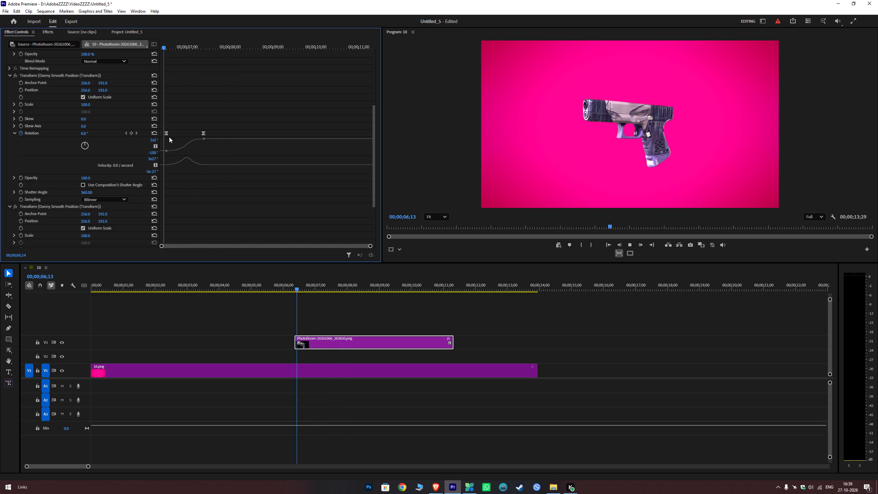
# Play back the pistol clip repeatedly from around its start to examine the spin's motion and timing.
pyautogui.press('space')
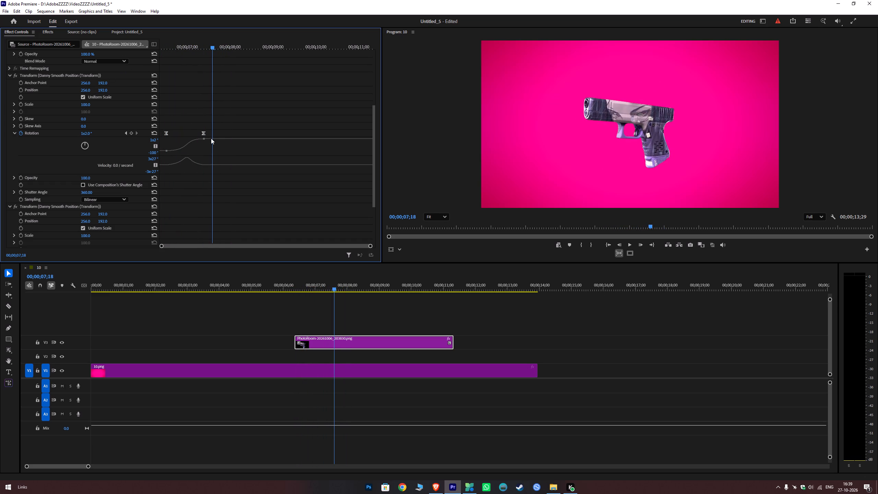
pyautogui.hotkey('ctrl', 'z')
pyautogui.hotkey('ctrl', 'shift', 'z')
pyautogui.moveTo(179, 43); pyautogui.dragTo(138, 49)
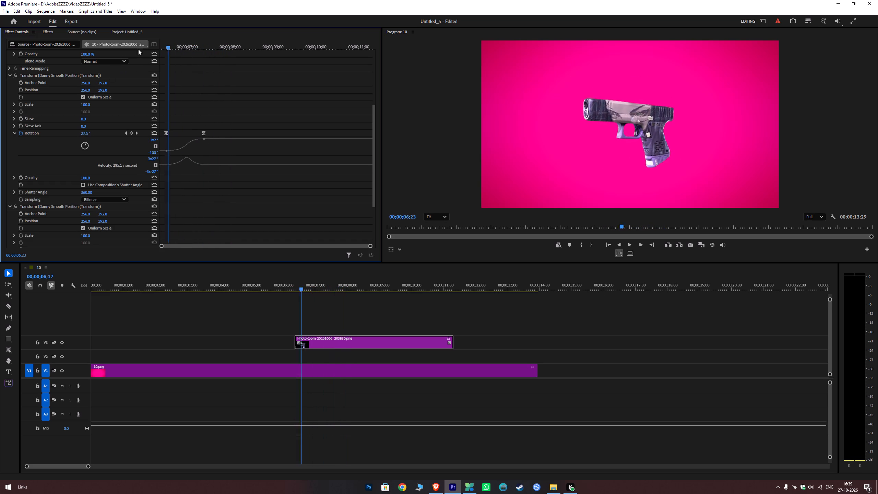
pyautogui.moveTo(138, 49); pyautogui.dragTo(86, 78)
pyautogui.press('v')
pyautogui.press('space')
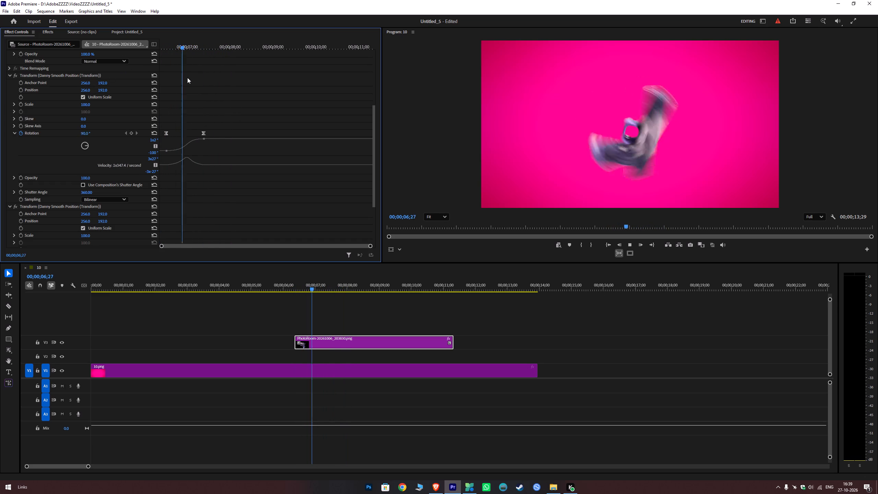
pyautogui.press('space')
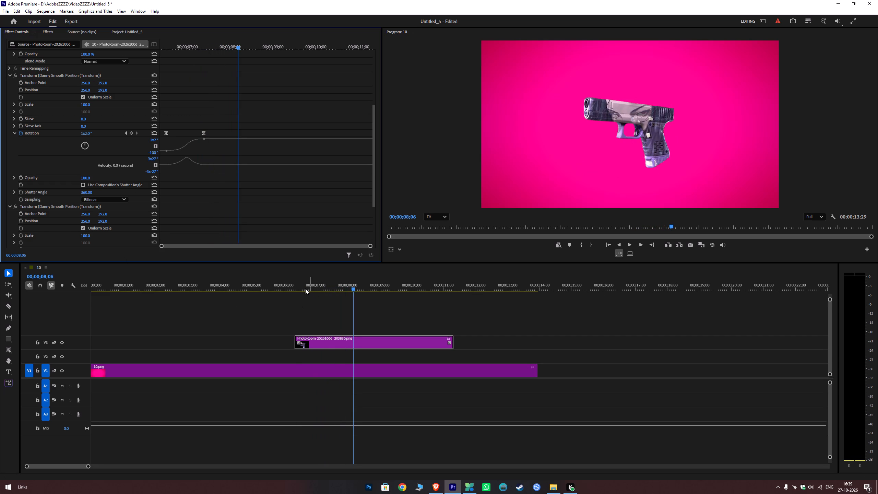
pyautogui.click(296, 287)
pyautogui.press('space')
pyautogui.press('space')
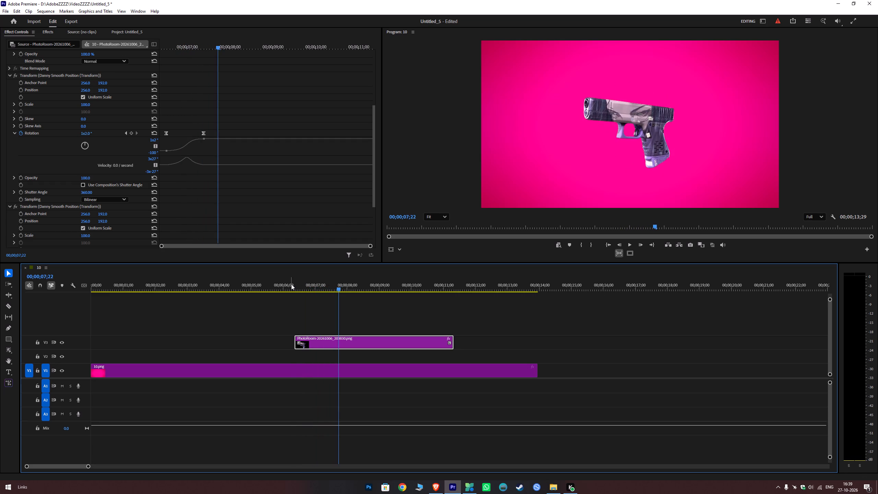
pyautogui.click(291, 284)
pyautogui.press('space')
pyautogui.press('space')
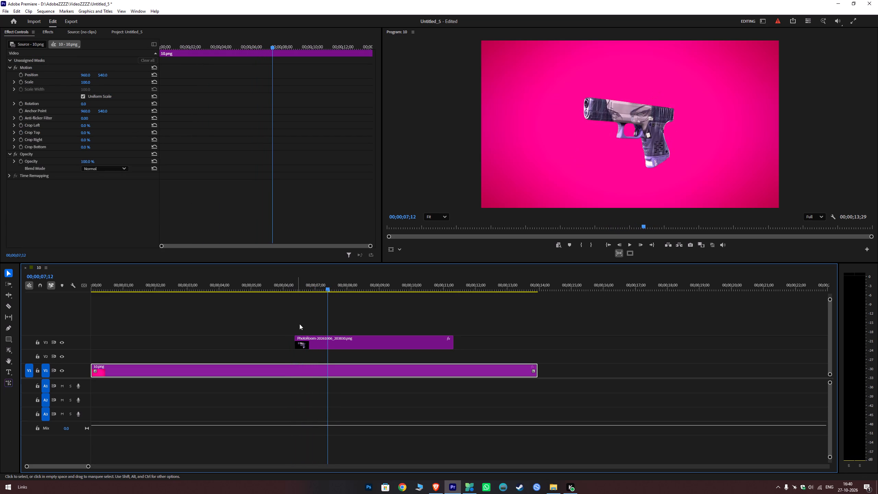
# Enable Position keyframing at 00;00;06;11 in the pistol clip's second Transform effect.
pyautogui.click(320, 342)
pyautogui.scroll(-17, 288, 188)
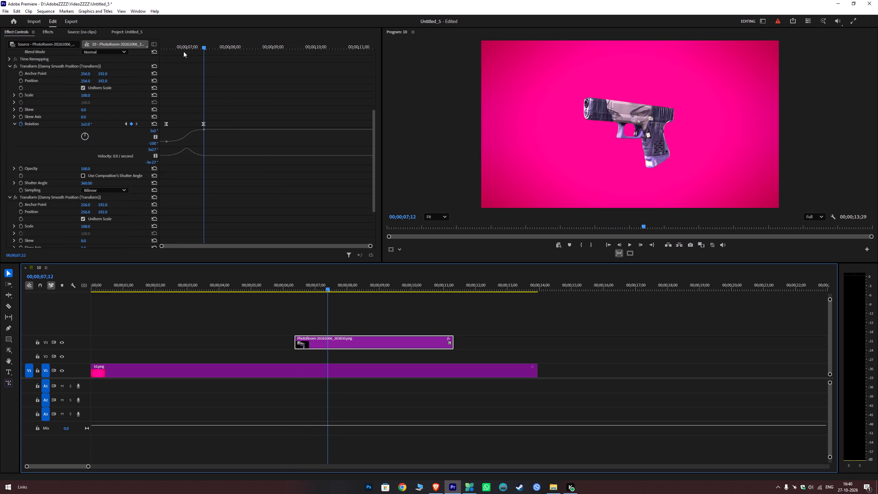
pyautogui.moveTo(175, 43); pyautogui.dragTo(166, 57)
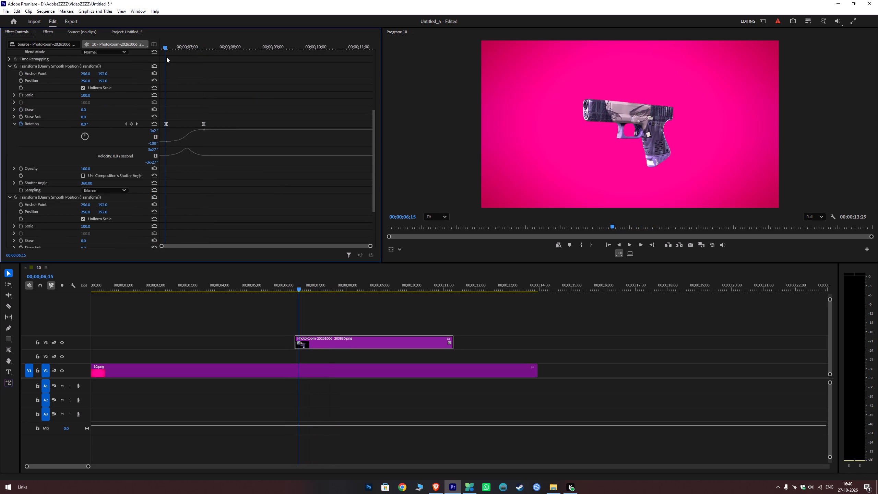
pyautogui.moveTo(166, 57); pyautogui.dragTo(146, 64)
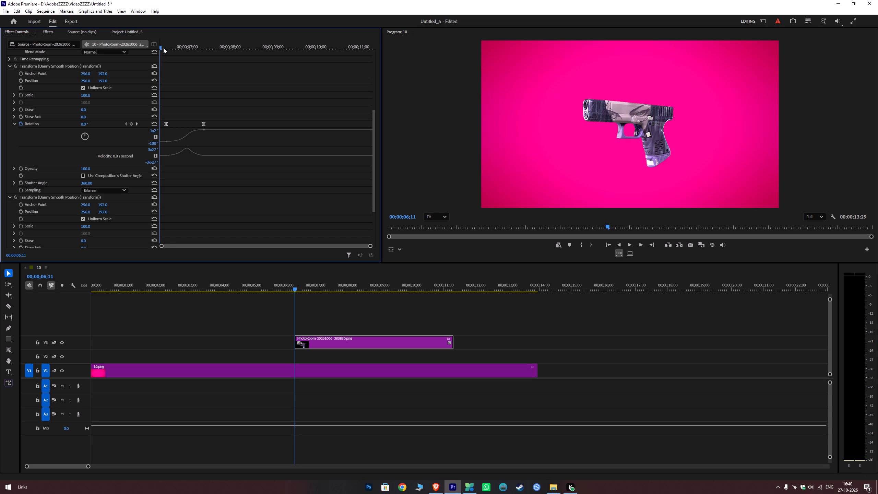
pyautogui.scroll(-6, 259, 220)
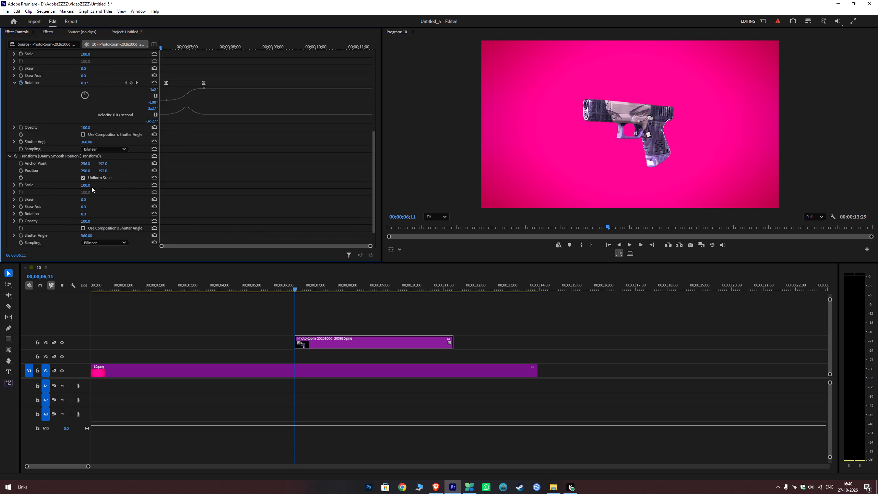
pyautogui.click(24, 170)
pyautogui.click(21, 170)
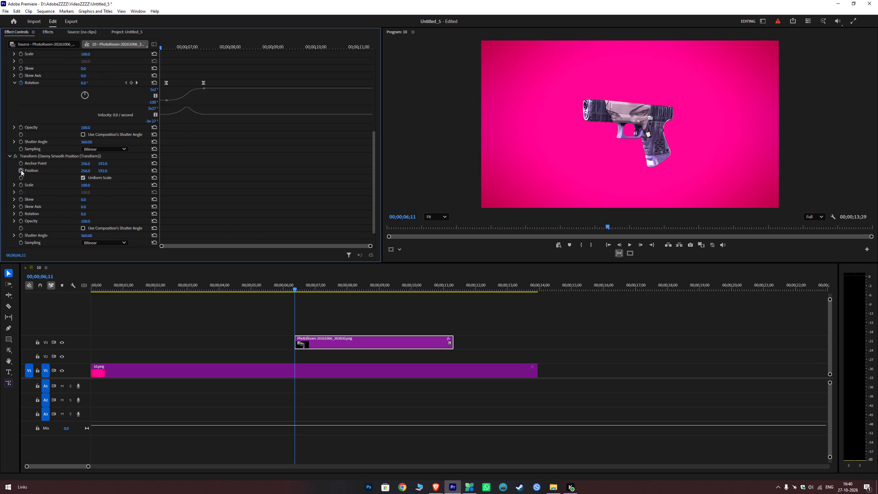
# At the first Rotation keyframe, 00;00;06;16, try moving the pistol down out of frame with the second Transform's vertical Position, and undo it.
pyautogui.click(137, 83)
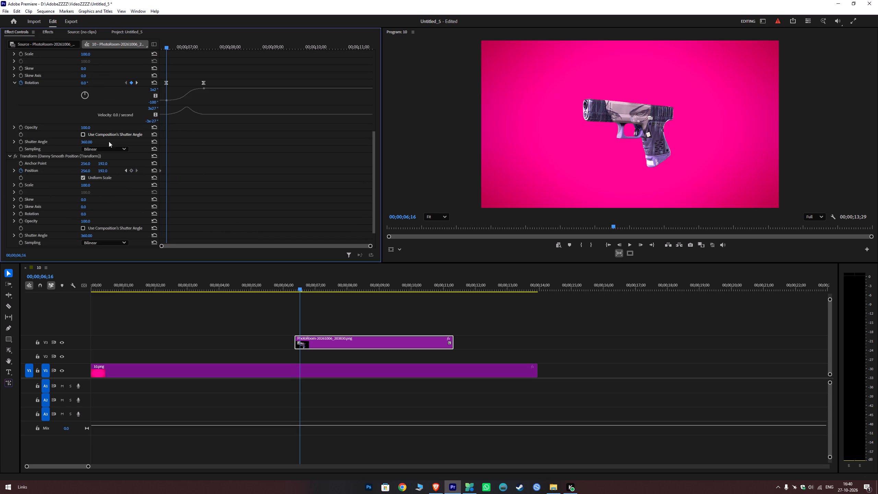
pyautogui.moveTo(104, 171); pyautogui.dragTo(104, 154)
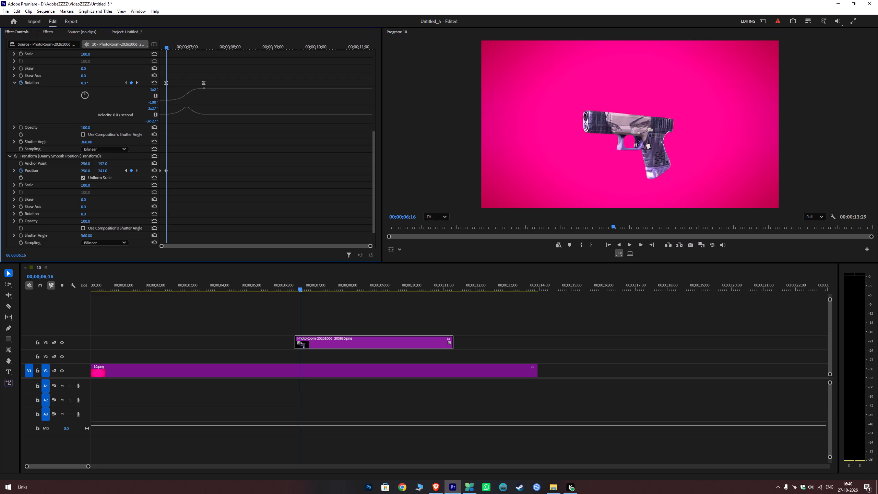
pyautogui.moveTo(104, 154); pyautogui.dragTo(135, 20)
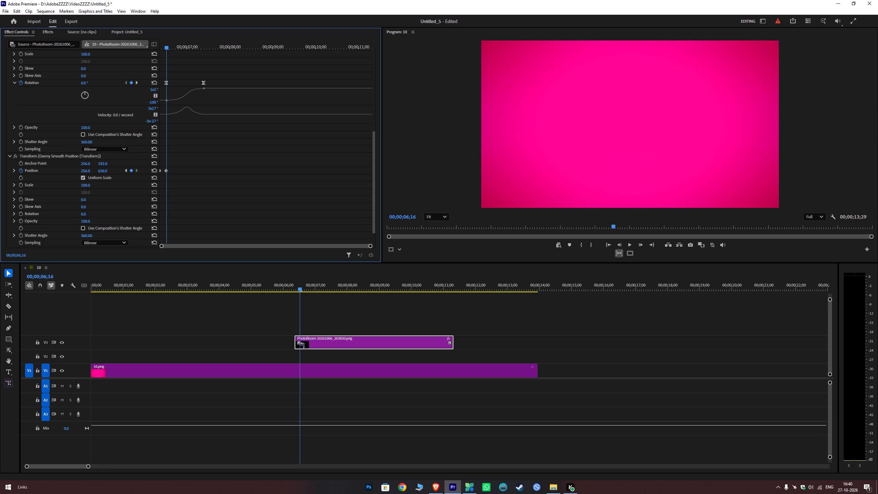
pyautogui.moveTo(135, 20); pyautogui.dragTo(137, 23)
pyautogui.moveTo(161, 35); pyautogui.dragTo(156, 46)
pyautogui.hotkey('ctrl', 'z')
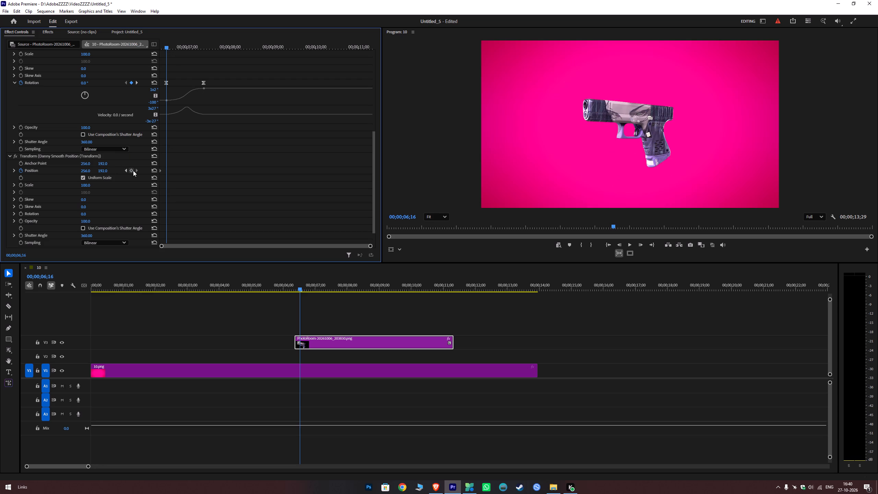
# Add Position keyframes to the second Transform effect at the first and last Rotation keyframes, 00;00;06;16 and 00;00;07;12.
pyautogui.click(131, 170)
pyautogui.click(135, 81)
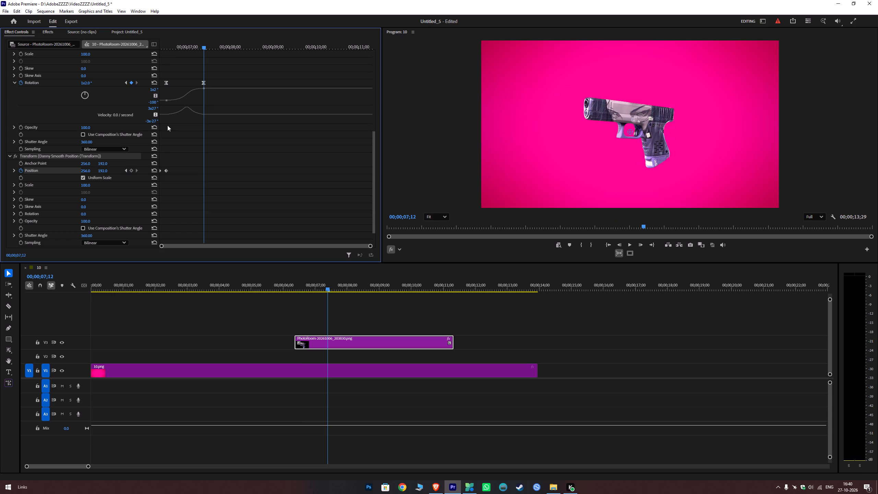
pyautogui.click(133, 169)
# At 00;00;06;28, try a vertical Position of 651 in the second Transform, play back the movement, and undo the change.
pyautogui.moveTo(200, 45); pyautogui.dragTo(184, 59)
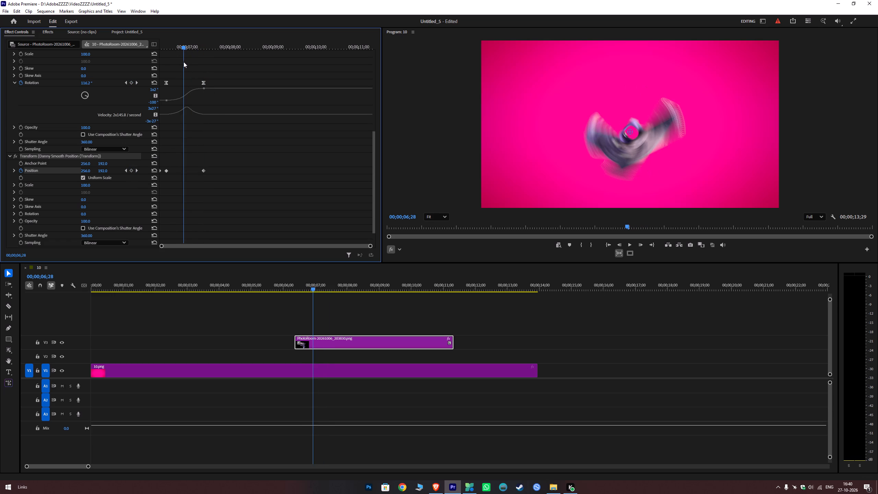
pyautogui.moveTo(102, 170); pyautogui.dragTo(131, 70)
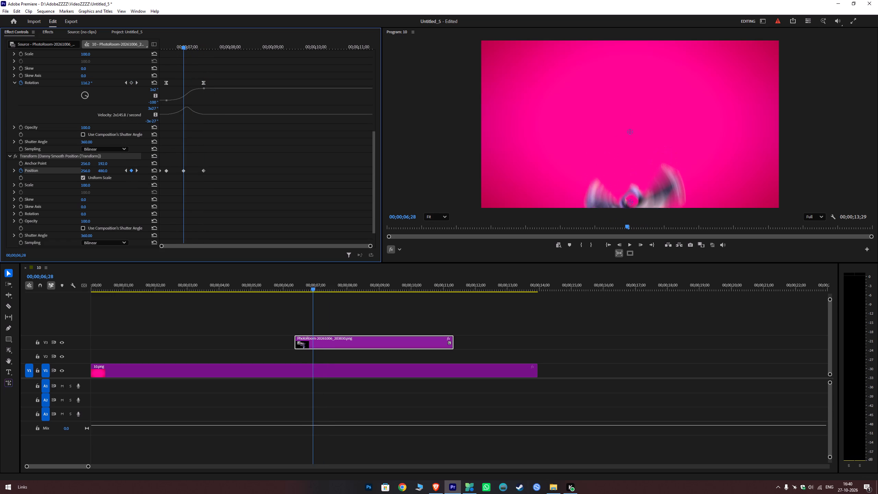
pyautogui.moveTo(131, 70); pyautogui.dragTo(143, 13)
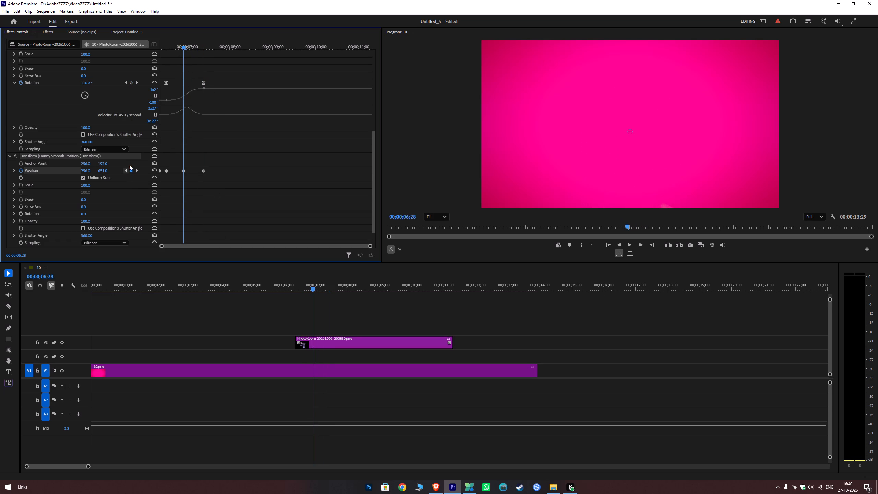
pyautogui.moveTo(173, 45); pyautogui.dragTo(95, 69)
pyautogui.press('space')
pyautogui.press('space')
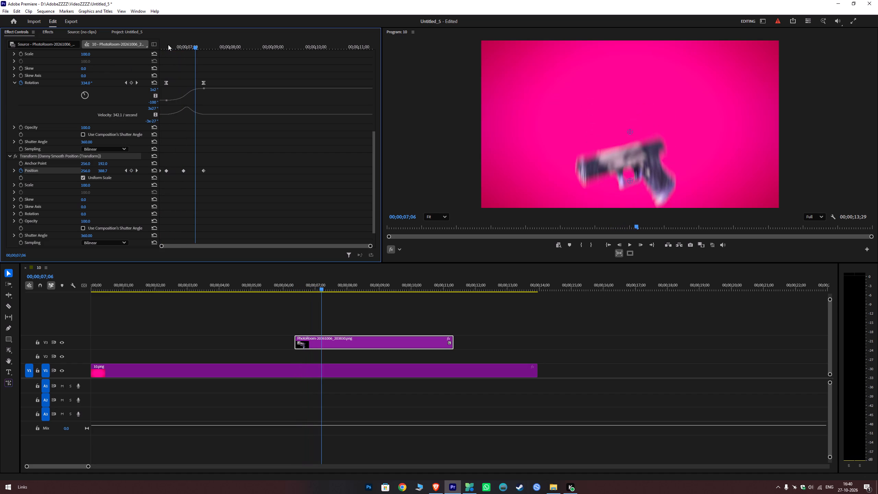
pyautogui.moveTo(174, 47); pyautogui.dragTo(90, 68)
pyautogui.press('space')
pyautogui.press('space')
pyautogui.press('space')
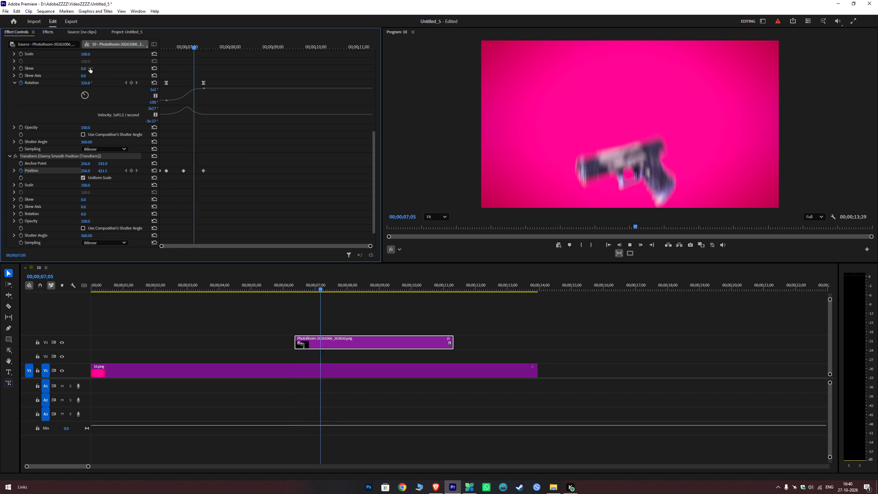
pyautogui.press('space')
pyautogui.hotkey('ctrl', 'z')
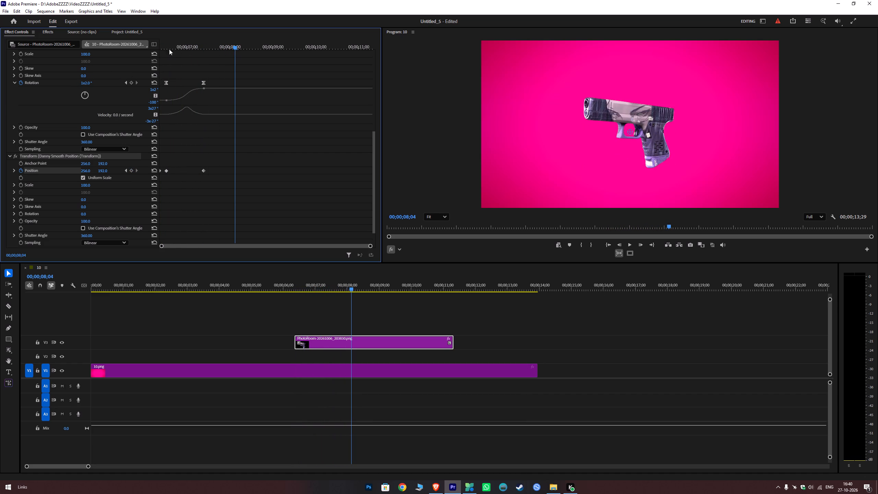
# Play back the pistol clip from its start, pausing along the way, to examine the spin without the vertical movement.
pyautogui.moveTo(172, 47); pyautogui.dragTo(91, 76)
pyautogui.press('space')
pyautogui.press('space')
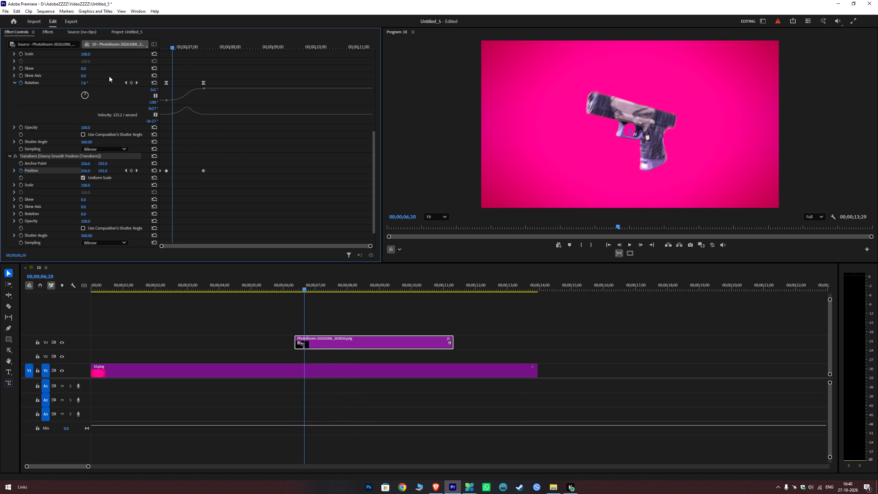
pyautogui.press('space')
pyautogui.press('space')
pyautogui.press('space')
pyautogui.press('space')
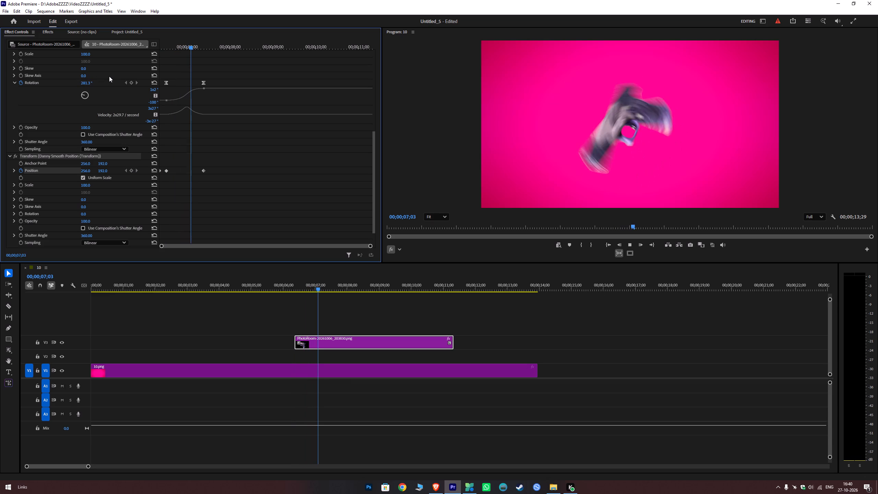
pyautogui.press('space')
pyautogui.press('space')
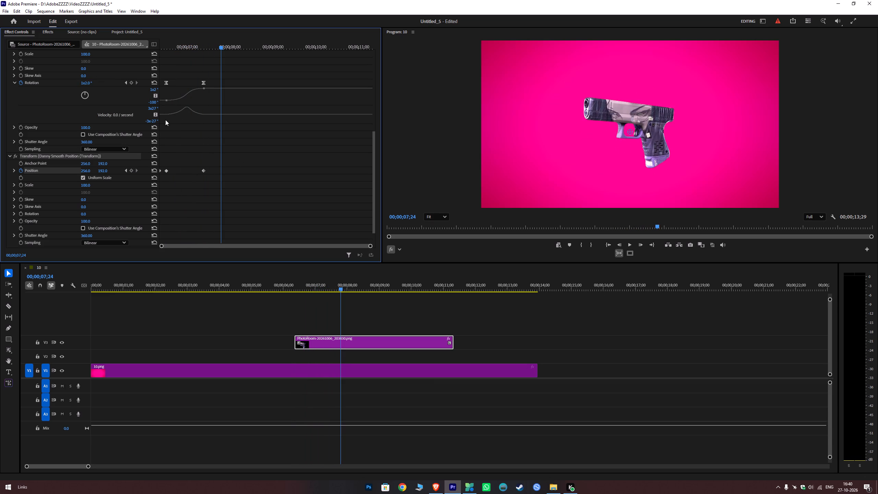
# Delete the second Transform effect from the pistol clip.
pyautogui.moveTo(234, 169); pyautogui.dragTo(85, 185)
pyautogui.click(50, 153)
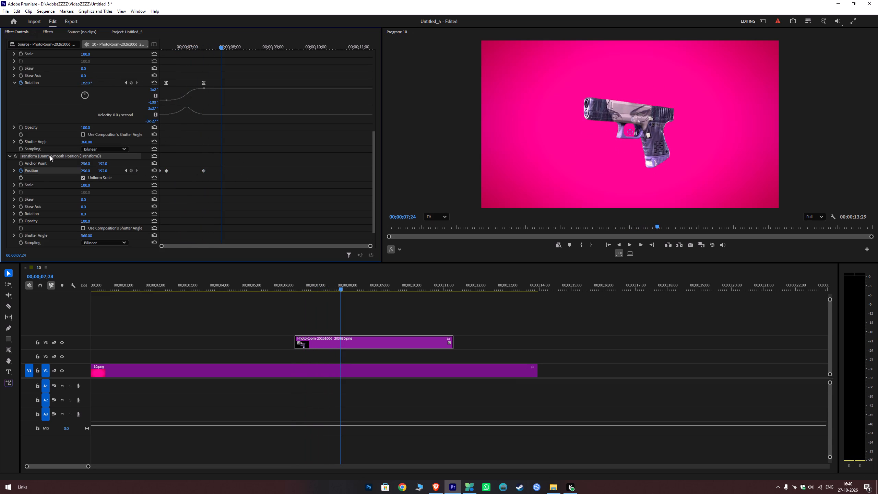
pyautogui.press('BackSpace')
# Clear the effects search and apply the Slide In + Bounce preset from the Smiley Preset folder to the pistol clip.
pyautogui.click(45, 28)
pyautogui.scroll(-4, 95, 149)
pyautogui.scroll(-2, 47, 144)
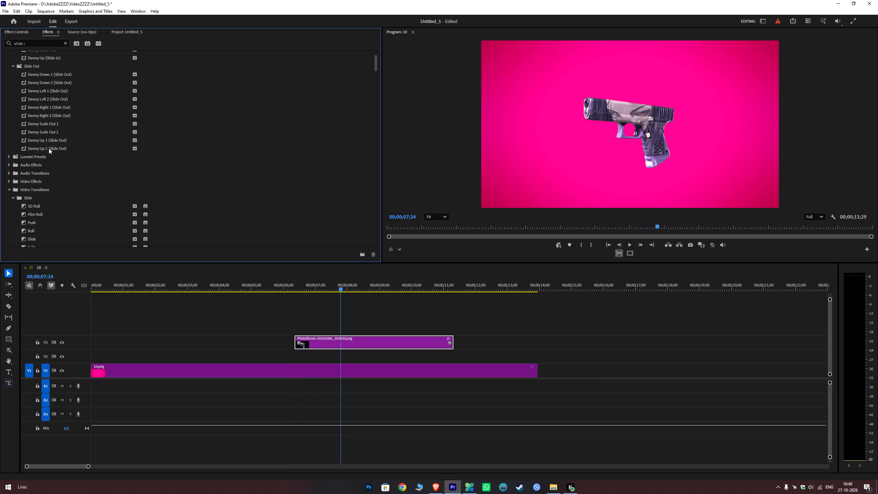
pyautogui.scroll(-4, 49, 148)
pyautogui.scroll(6, 49, 139)
pyautogui.click(67, 43)
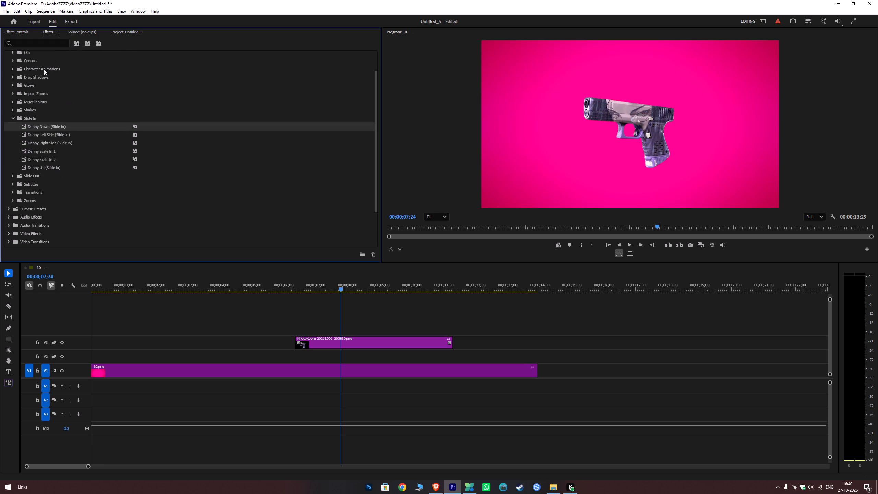
pyautogui.click(14, 118)
pyautogui.scroll(-5, 48, 149)
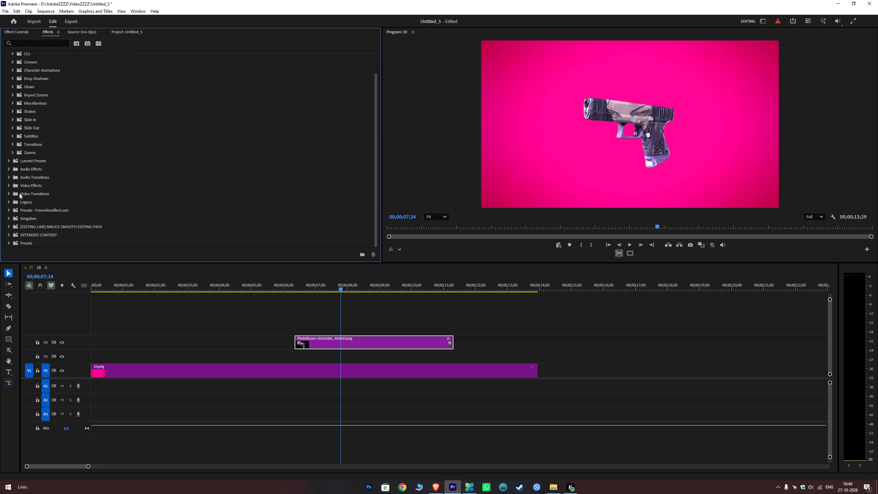
pyautogui.scroll(-4, 15, 236)
pyautogui.click(8, 242)
pyautogui.scroll(-9, 46, 232)
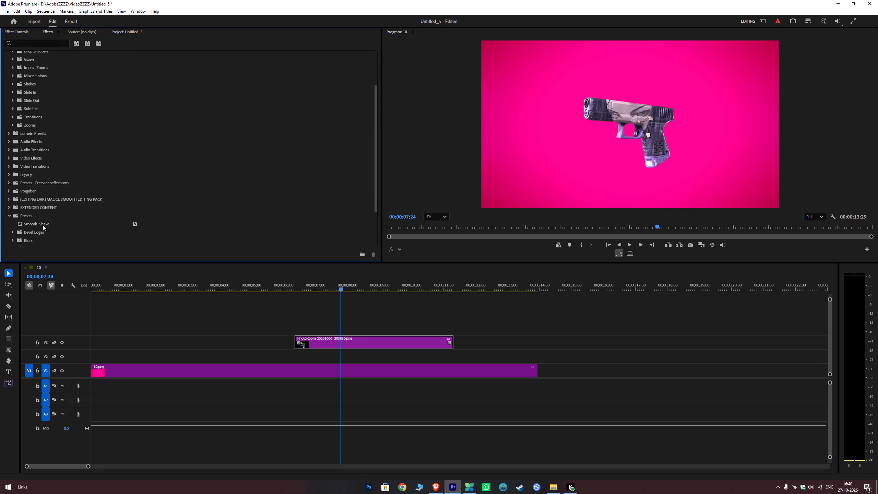
pyautogui.scroll(-7, 43, 225)
pyautogui.click(10, 226)
pyautogui.scroll(-6, 55, 224)
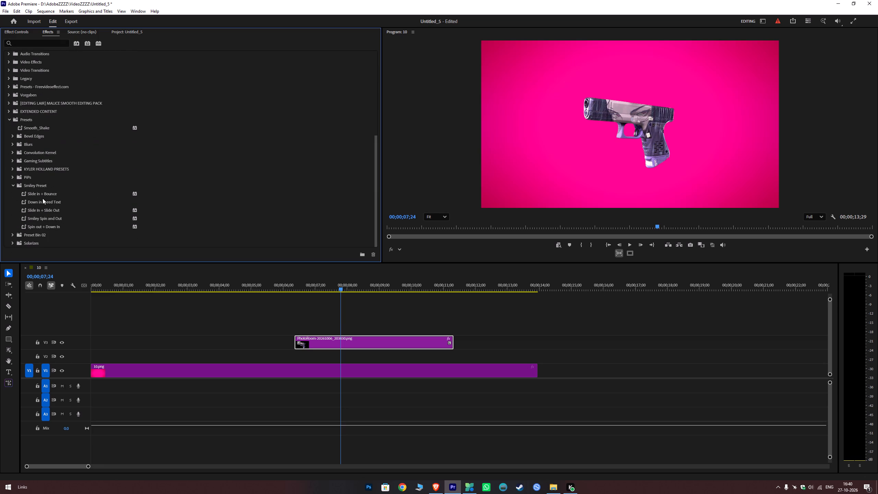
pyautogui.moveTo(37, 193); pyautogui.dragTo(319, 341)
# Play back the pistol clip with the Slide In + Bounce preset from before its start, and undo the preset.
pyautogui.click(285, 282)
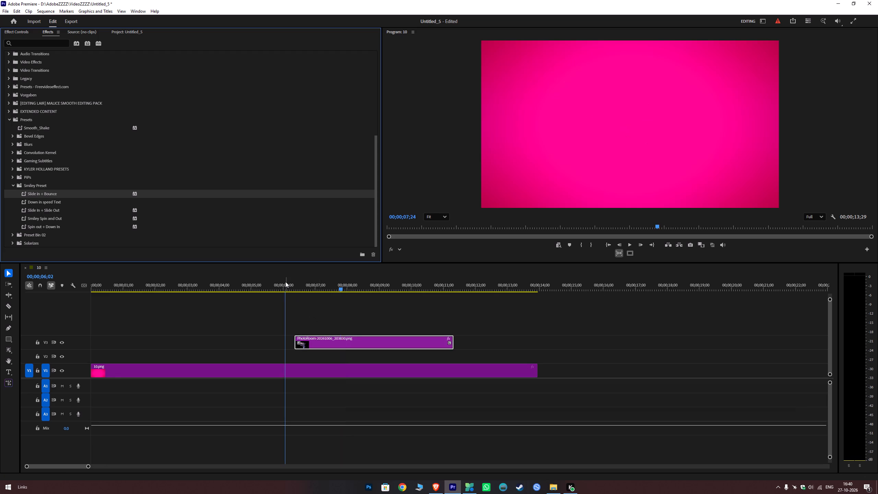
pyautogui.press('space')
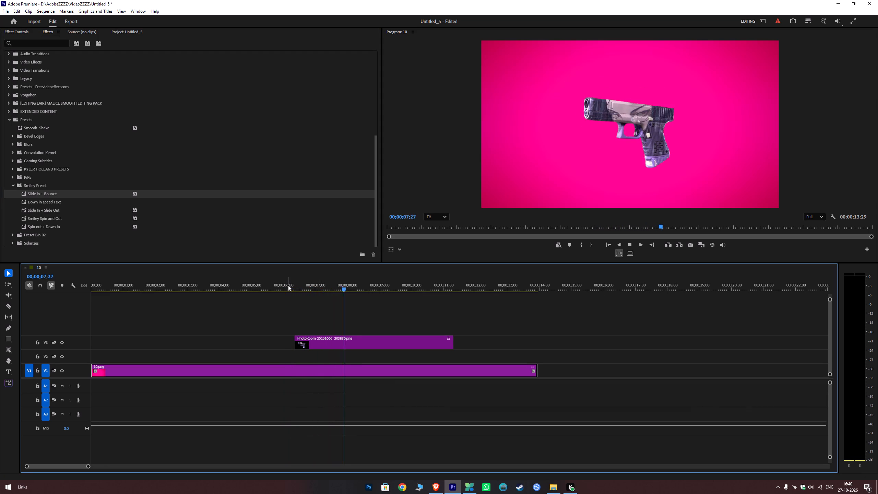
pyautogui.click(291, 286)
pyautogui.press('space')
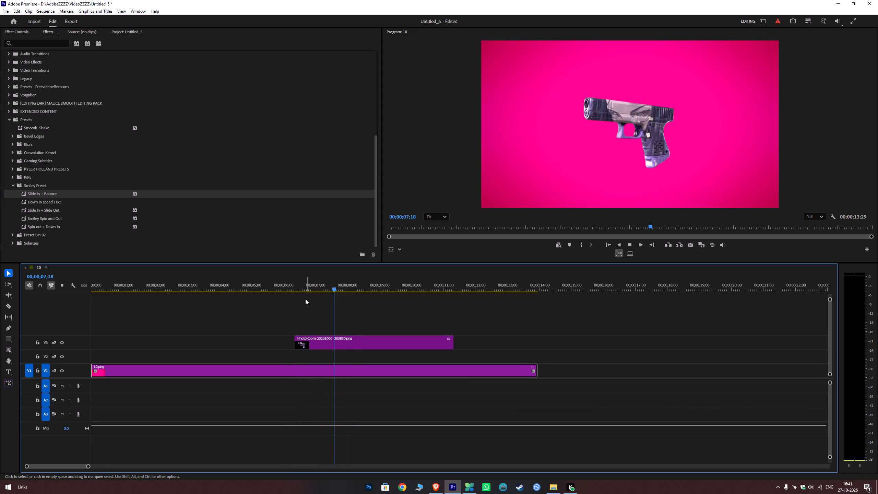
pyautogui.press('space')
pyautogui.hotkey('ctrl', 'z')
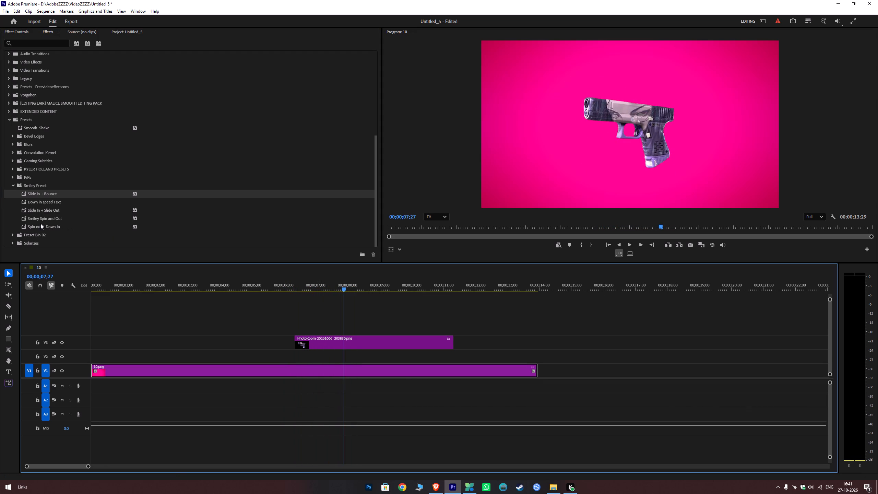
# Apply the Smiley Spin and Out preset to the pistol clip and play back its entrance from 00;00;06;02.
pyautogui.moveTo(40, 219); pyautogui.dragTo(302, 339)
pyautogui.moveTo(294, 276); pyautogui.dragTo(286, 282)
pyautogui.click(286, 283)
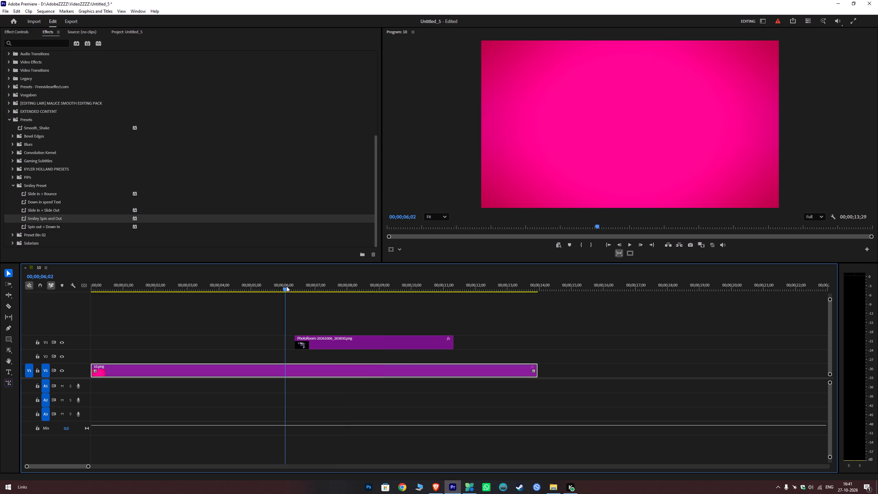
pyautogui.press('space')
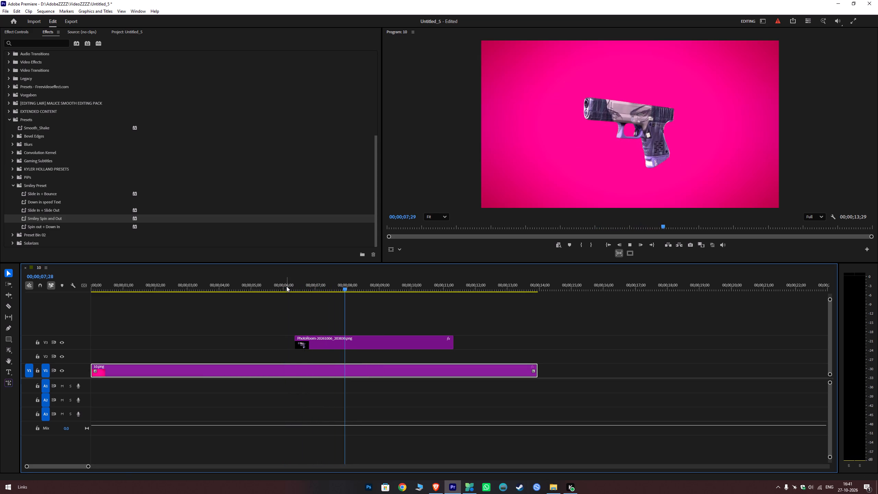
pyautogui.press('space')
# Disable the Danny Smooth Position Transform effect on the pistol clip.
pyautogui.click(306, 344)
pyautogui.click(17, 27)
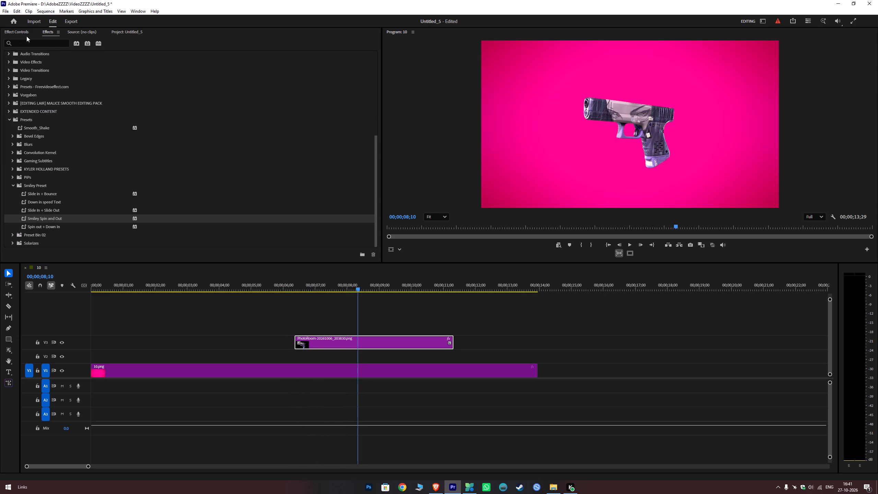
pyautogui.click(26, 36)
pyautogui.click(20, 30)
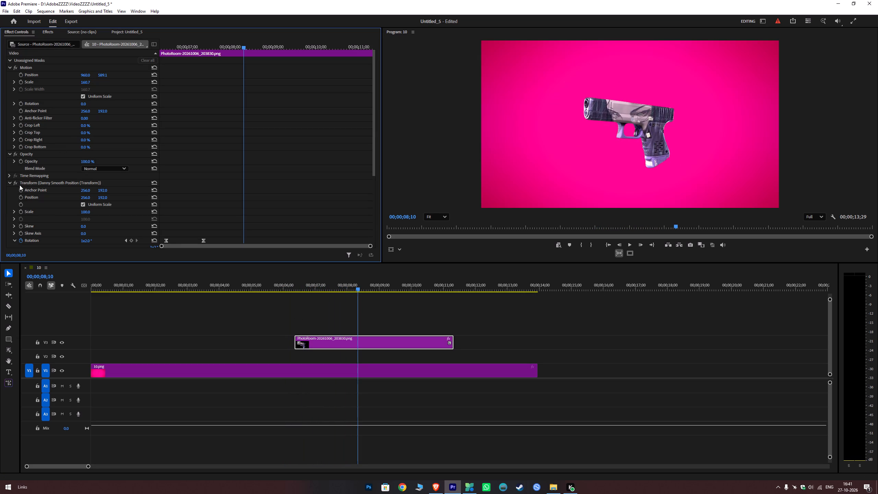
pyautogui.click(17, 184)
# Play back the pistol's entrance several times, pausing along the way, to examine the motion without the Transform spin.
pyautogui.click(286, 279)
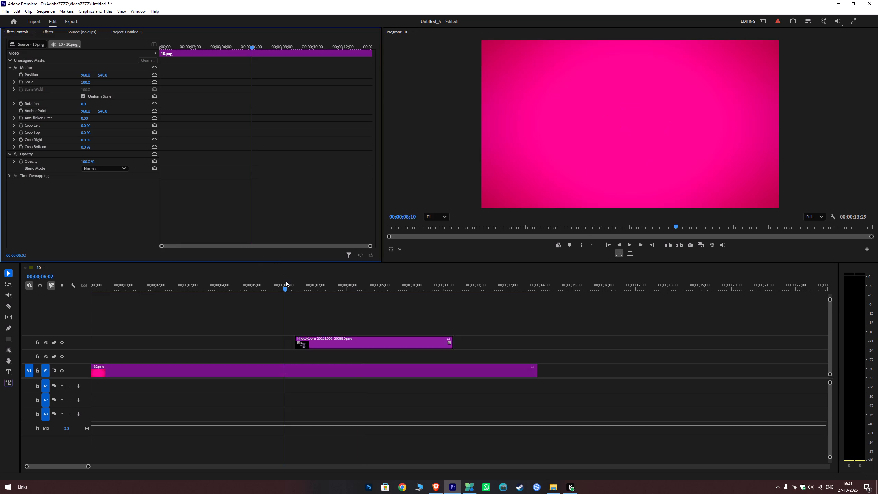
pyautogui.press('space')
pyautogui.click(283, 288)
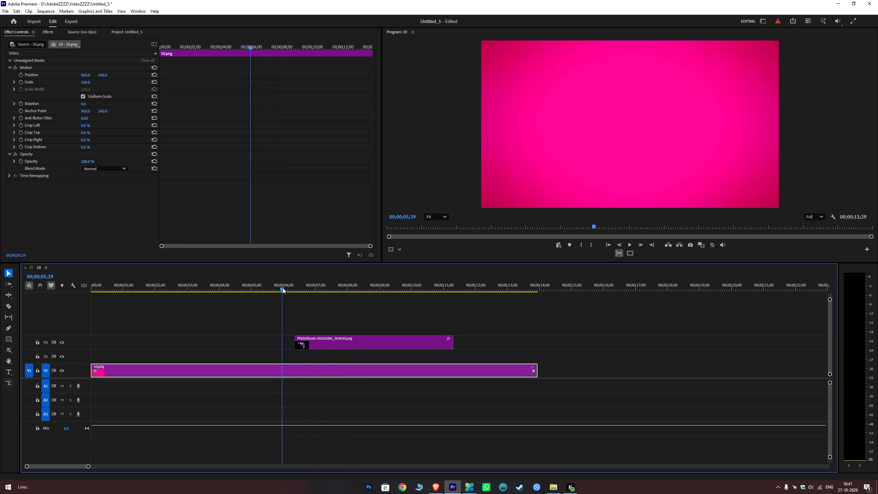
pyautogui.press('space')
pyautogui.press('space')
pyautogui.press('space')
pyautogui.press('space')
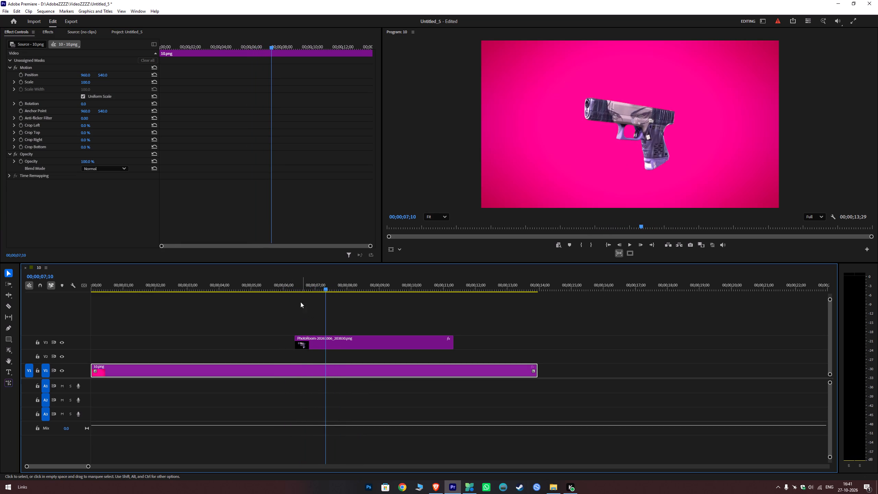
pyautogui.moveTo(298, 286); pyautogui.dragTo(296, 292)
pyautogui.hotkey('shift', 'Right')
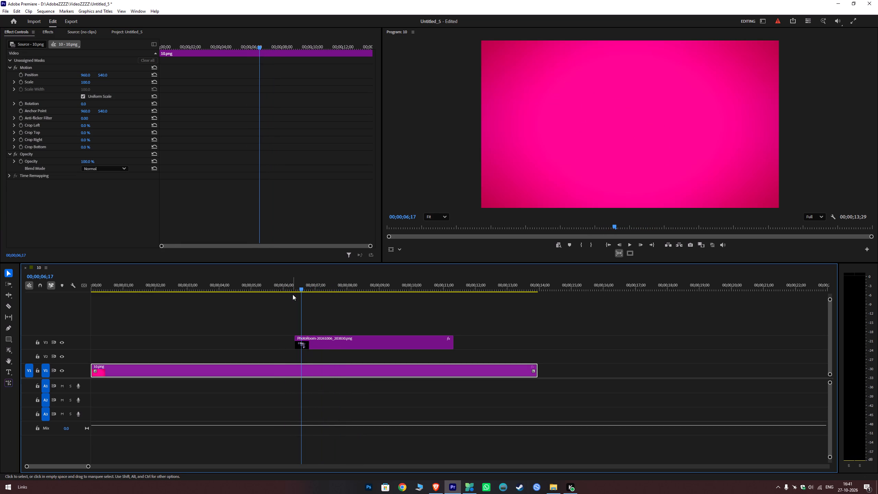
pyautogui.press('space')
pyautogui.press('space')
pyautogui.press('space')
pyautogui.press('space')
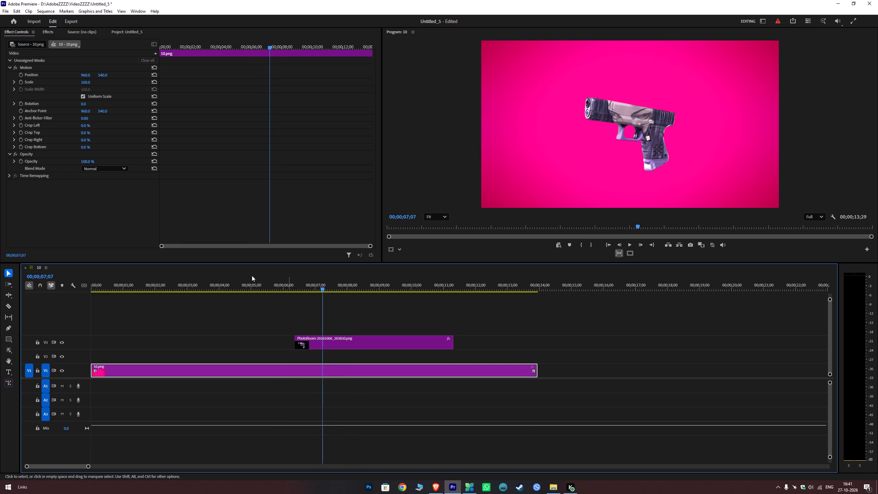
# Place gun1.webp on track V4 above the pistol clip, starting at 00;00;07;07.
pyautogui.click(44, 33)
pyautogui.moveTo(98, 33); pyautogui.dragTo(102, 34)
pyautogui.click(129, 35)
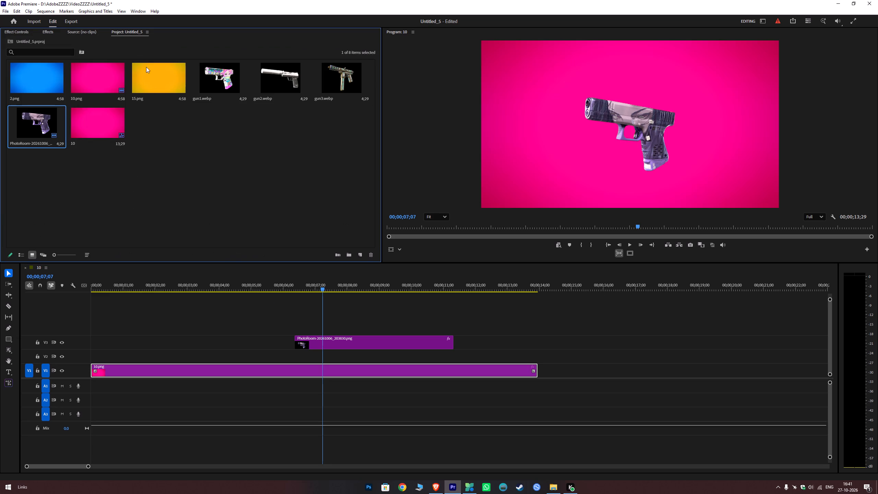
pyautogui.click(177, 127)
pyautogui.moveTo(226, 80); pyautogui.dragTo(361, 297)
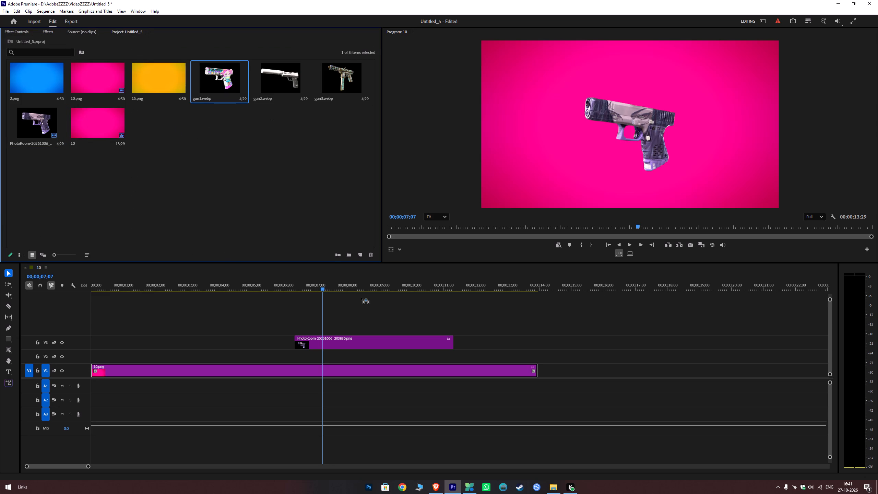
pyautogui.moveTo(361, 297); pyautogui.dragTo(323, 325)
pyautogui.click(340, 325)
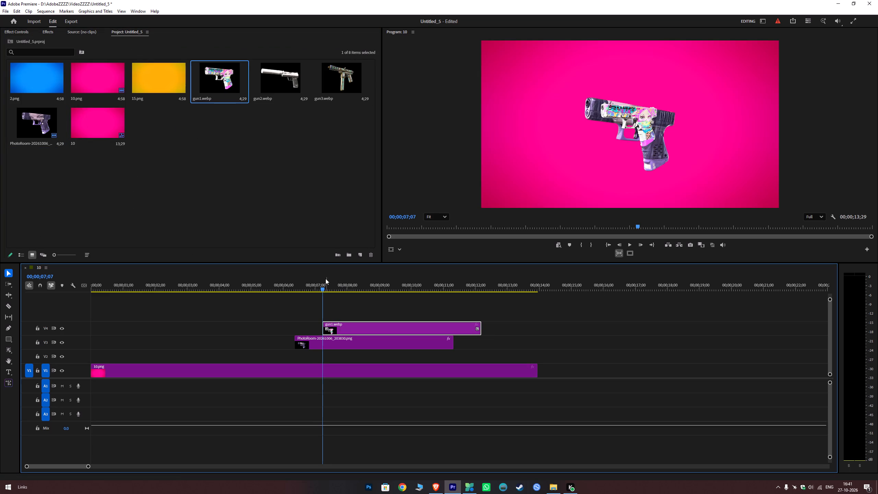
# Play back the overlap of the two gun clips and move the gun1.webp clip to start at 00;00;07;05.
pyautogui.click(300, 291)
pyautogui.press('space')
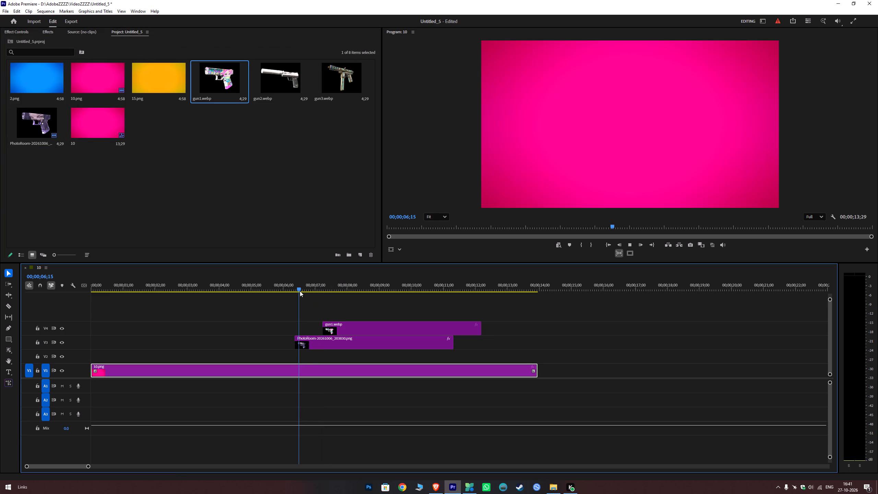
pyautogui.press('space')
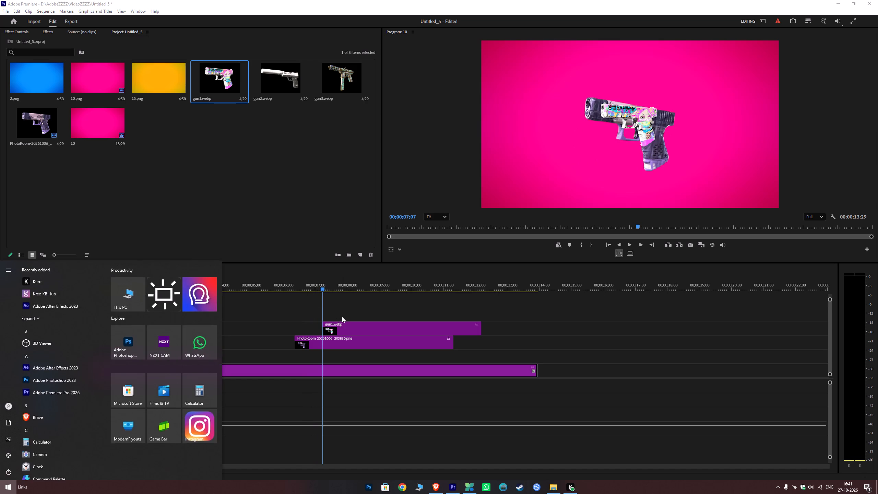
pyautogui.keyDown('alt'); pyautogui.scroll(6, 337, 318); pyautogui.keyUp('alt')
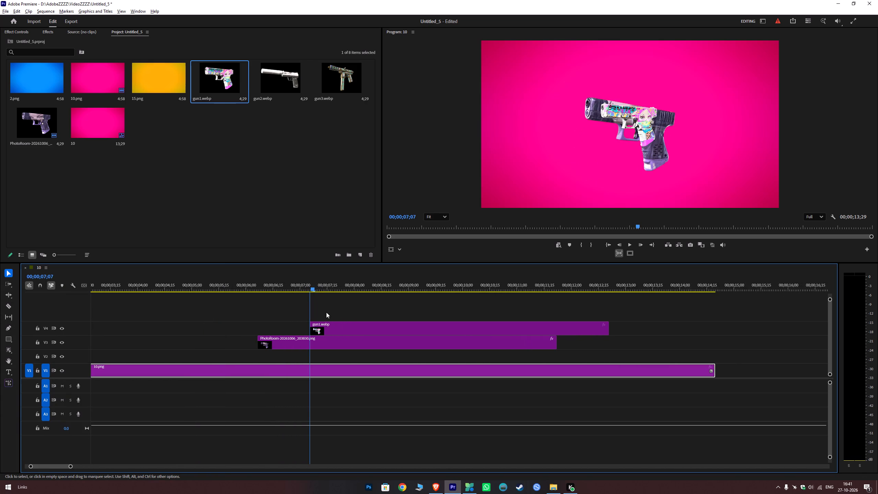
pyautogui.moveTo(308, 287); pyautogui.dragTo(305, 287)
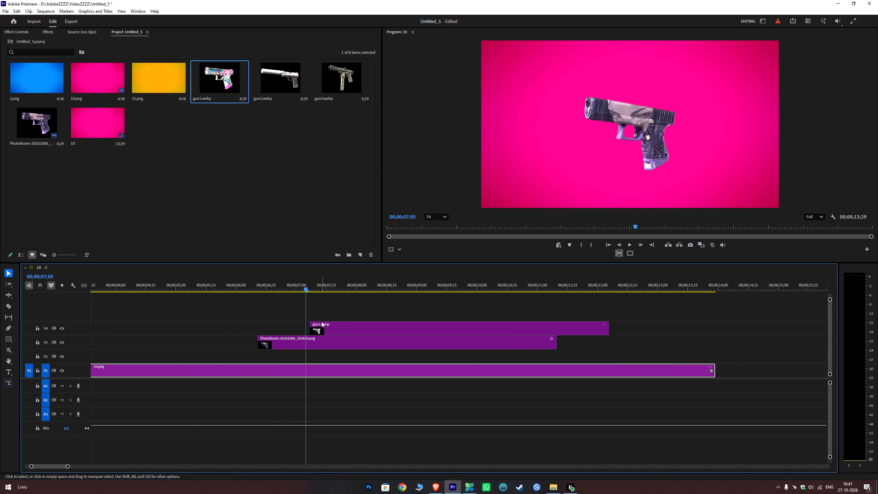
pyautogui.moveTo(323, 326); pyautogui.dragTo(319, 326)
pyautogui.moveTo(319, 326); pyautogui.dragTo(323, 326)
pyautogui.click(322, 313)
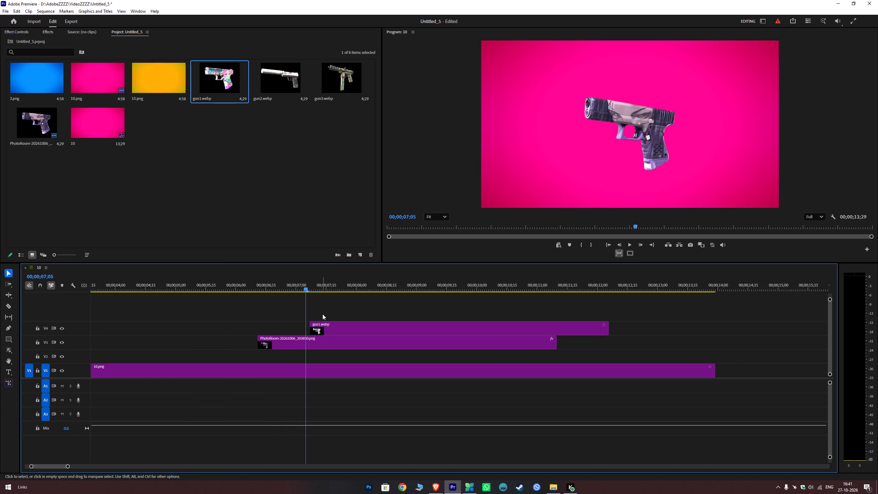
pyautogui.moveTo(325, 330); pyautogui.dragTo(321, 330)
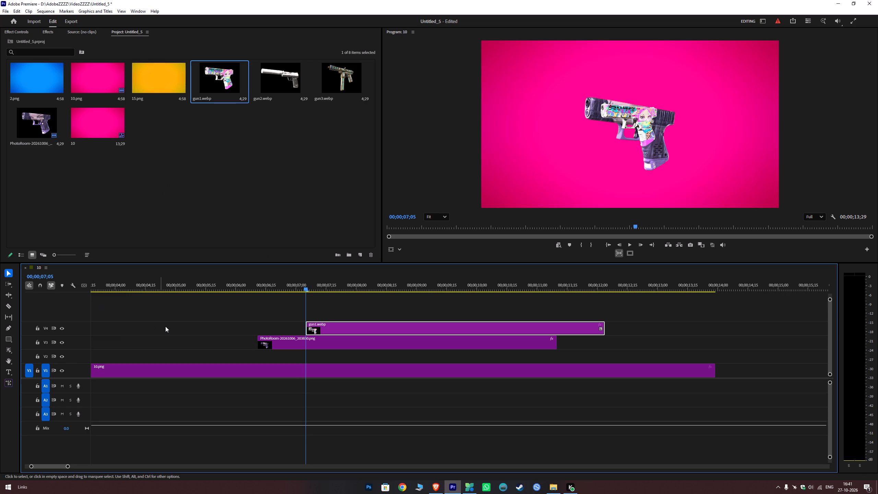
# Turn on snapping in the timeline.
pyautogui.press('v')
pyautogui.click(37, 286)
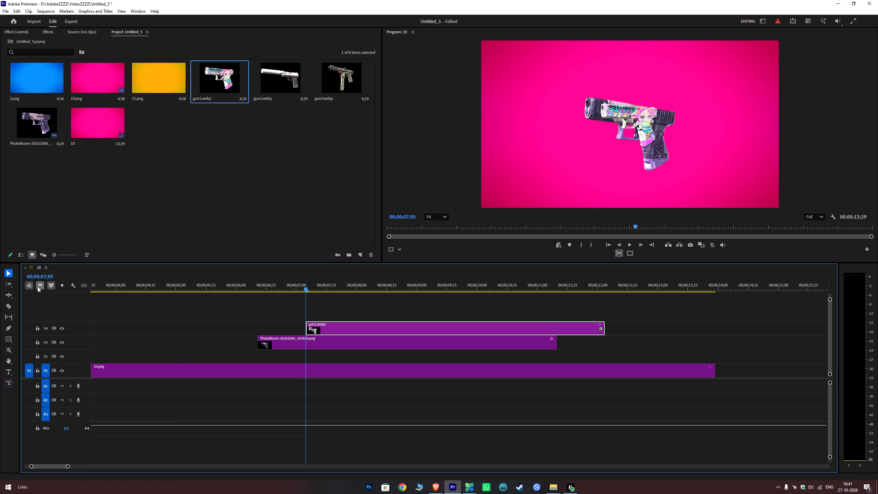
# Play back the section around 00;00;07;05 to examine how gun1.webp appears over the first pistol.
pyautogui.click(297, 286)
pyautogui.press('space')
pyautogui.press('space')
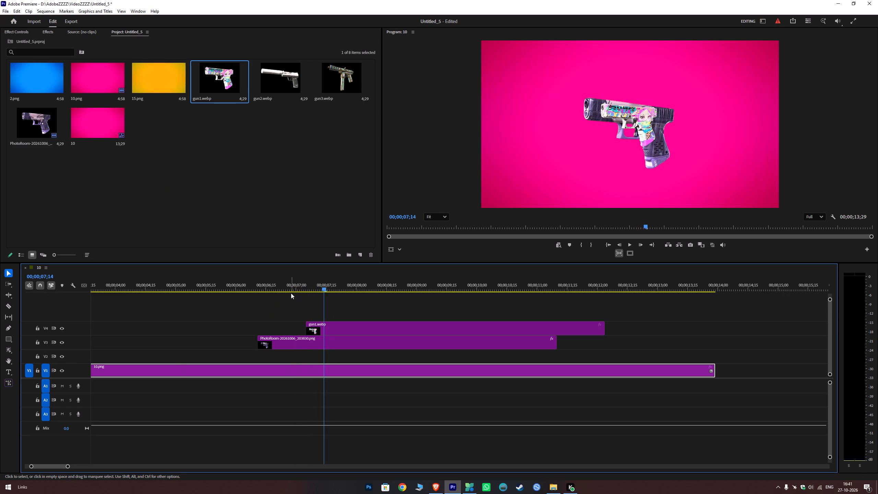
pyautogui.click(300, 287)
pyautogui.press('space')
pyautogui.press('space')
# Set the gun1.webp clip's Scale to 165 and its vertical Position to 597.
pyautogui.click(331, 329)
pyautogui.click(51, 34)
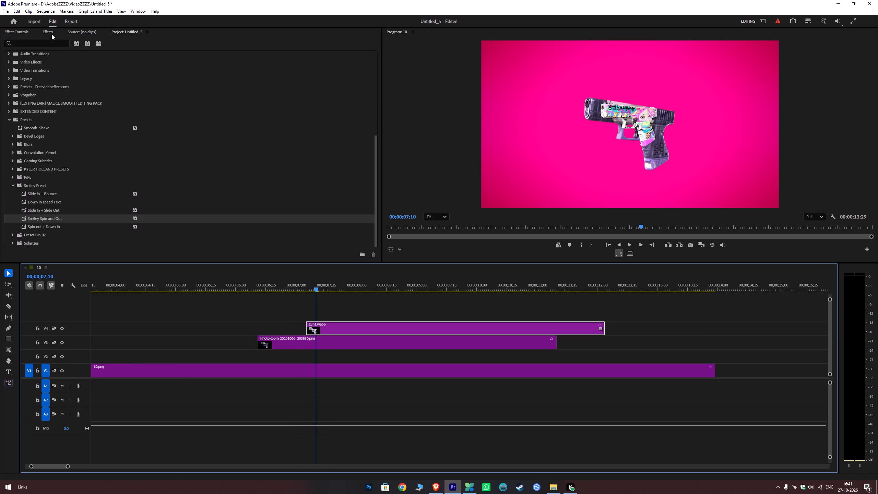
pyautogui.click(28, 32)
pyautogui.click(91, 83)
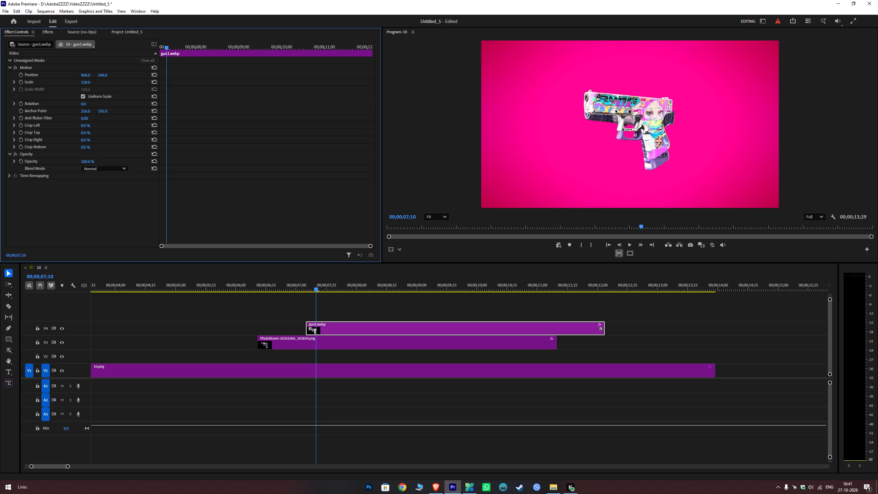
pyautogui.moveTo(105, 76); pyautogui.dragTo(105, 70)
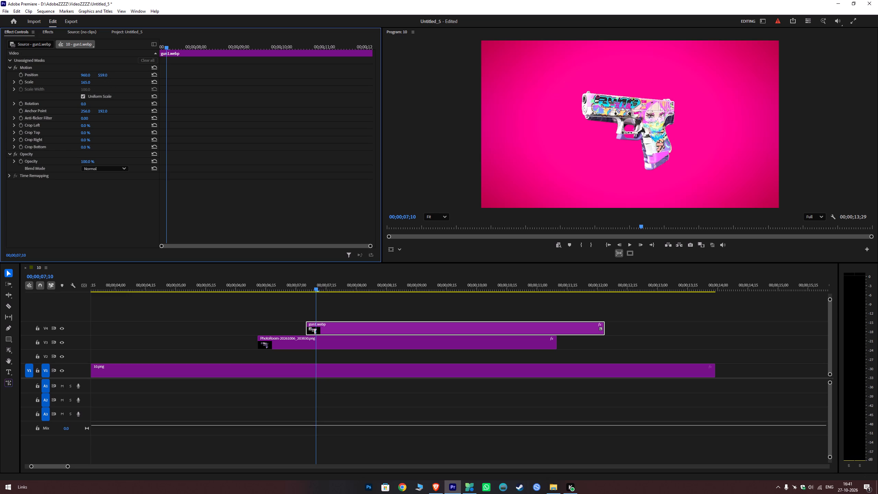
pyautogui.moveTo(105, 70); pyautogui.dragTo(105, 57)
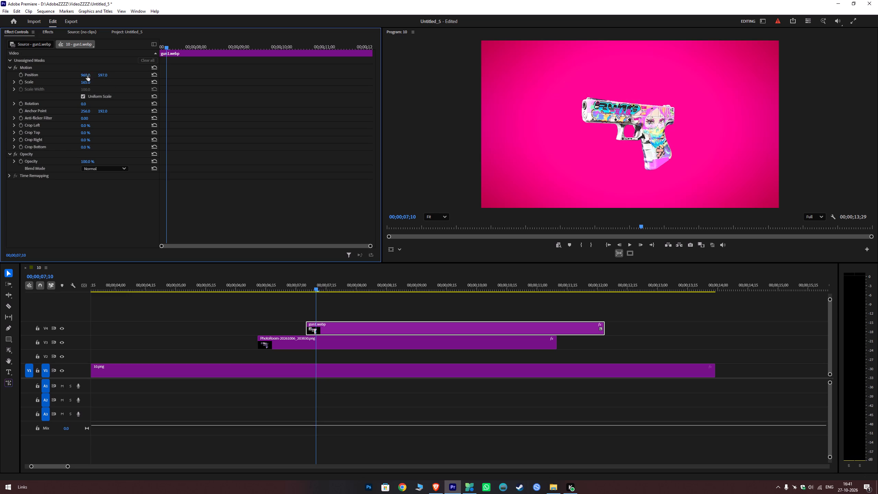
# Move the gun1.webp image beside the purple pistol, near the left edge of the video frame.
pyautogui.click(47, 65)
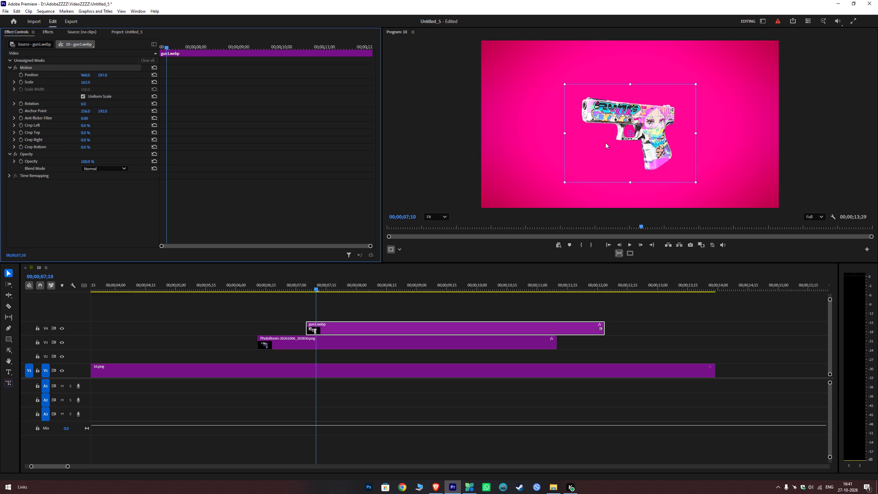
pyautogui.moveTo(589, 155); pyautogui.dragTo(493, 161)
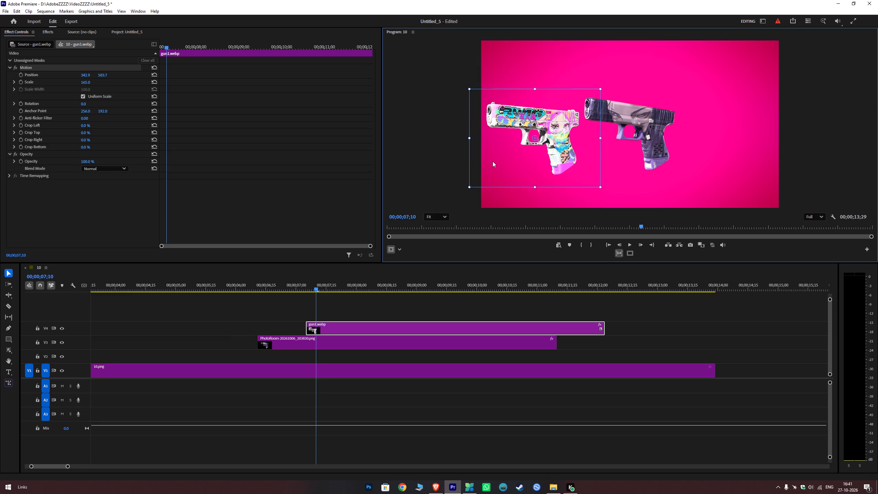
pyautogui.moveTo(493, 161); pyautogui.dragTo(491, 147)
# Move the purple pistol image up to the centre of the frame, at Position 960, 540.
pyautogui.doubleClick(660, 151)
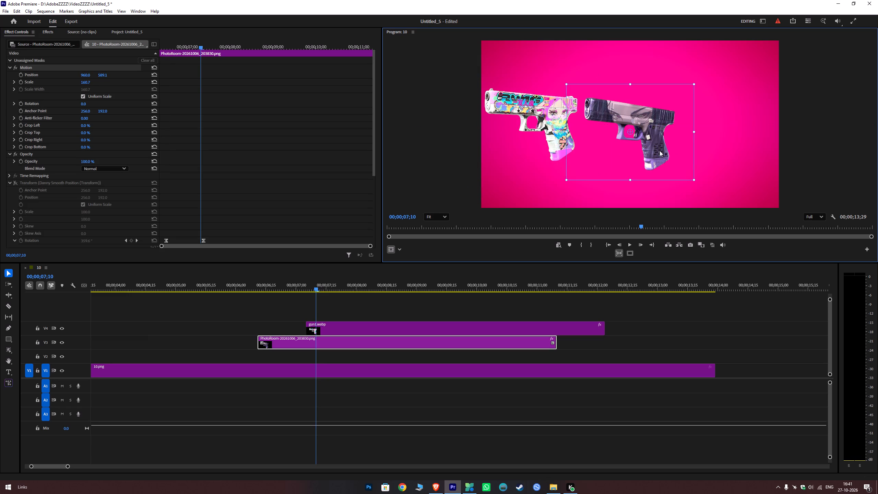
pyautogui.moveTo(651, 157); pyautogui.dragTo(651, 151)
pyautogui.moveTo(651, 159); pyautogui.dragTo(650, 151)
# Apply the Smiley Spin and Out preset to the gun1.webp clip and play back both guns from 00;00;06;07.
pyautogui.click(301, 287)
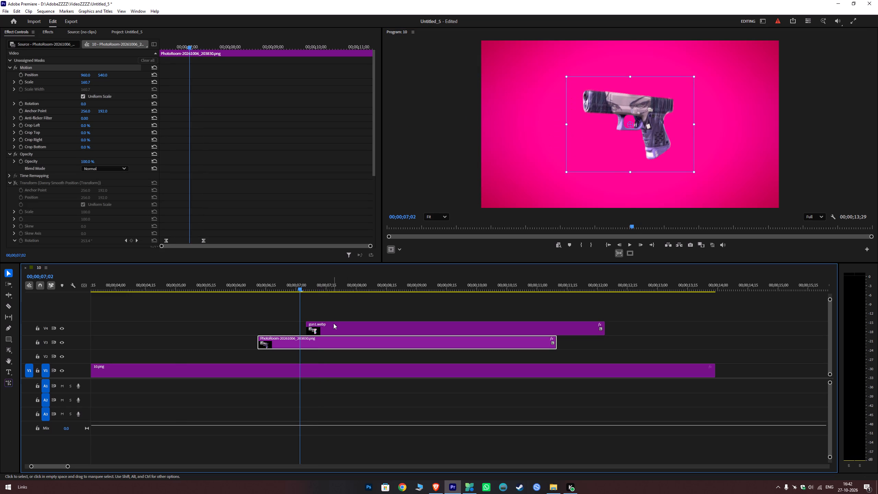
pyautogui.click(334, 323)
pyautogui.press('space')
pyautogui.press('space')
pyautogui.click(45, 32)
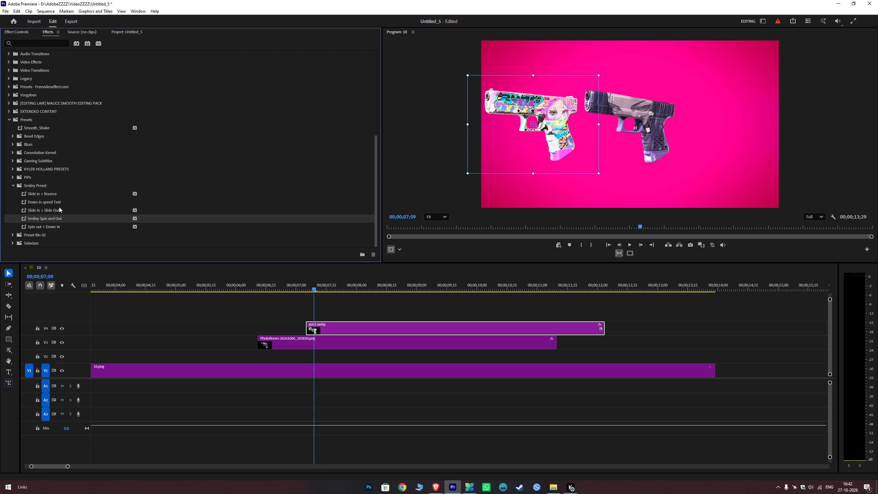
pyautogui.moveTo(58, 216); pyautogui.dragTo(321, 326)
pyautogui.click(250, 284)
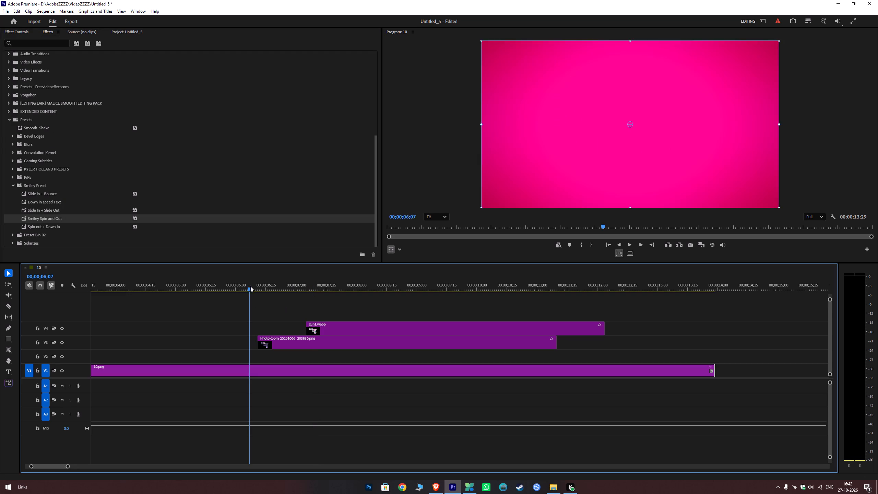
pyautogui.press('space')
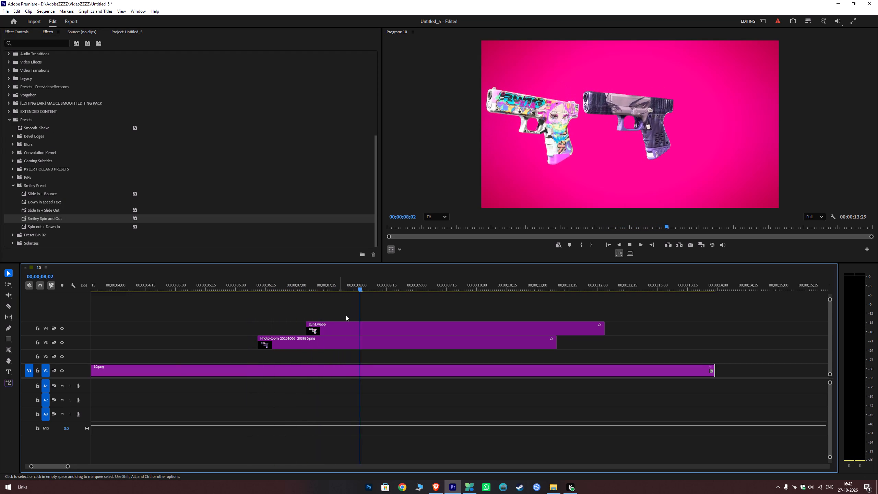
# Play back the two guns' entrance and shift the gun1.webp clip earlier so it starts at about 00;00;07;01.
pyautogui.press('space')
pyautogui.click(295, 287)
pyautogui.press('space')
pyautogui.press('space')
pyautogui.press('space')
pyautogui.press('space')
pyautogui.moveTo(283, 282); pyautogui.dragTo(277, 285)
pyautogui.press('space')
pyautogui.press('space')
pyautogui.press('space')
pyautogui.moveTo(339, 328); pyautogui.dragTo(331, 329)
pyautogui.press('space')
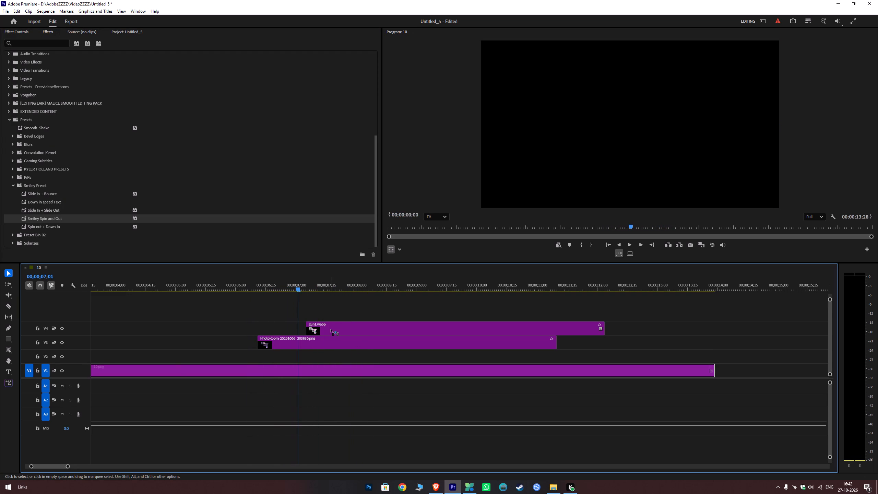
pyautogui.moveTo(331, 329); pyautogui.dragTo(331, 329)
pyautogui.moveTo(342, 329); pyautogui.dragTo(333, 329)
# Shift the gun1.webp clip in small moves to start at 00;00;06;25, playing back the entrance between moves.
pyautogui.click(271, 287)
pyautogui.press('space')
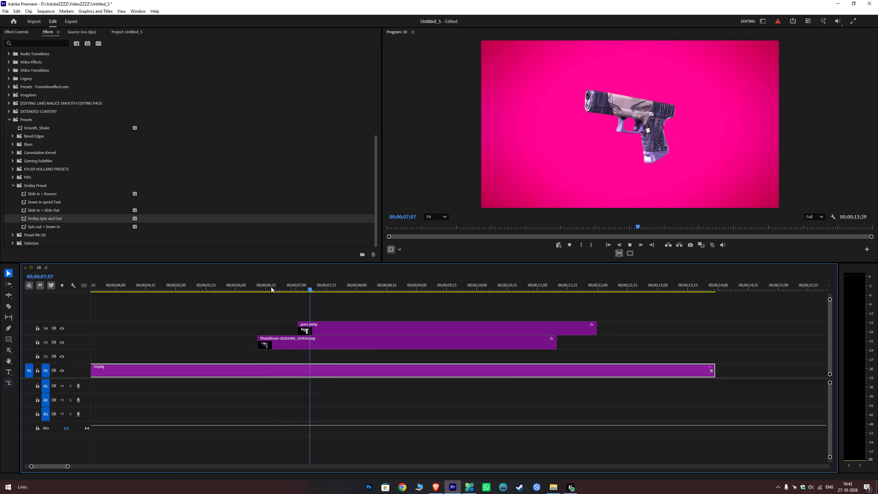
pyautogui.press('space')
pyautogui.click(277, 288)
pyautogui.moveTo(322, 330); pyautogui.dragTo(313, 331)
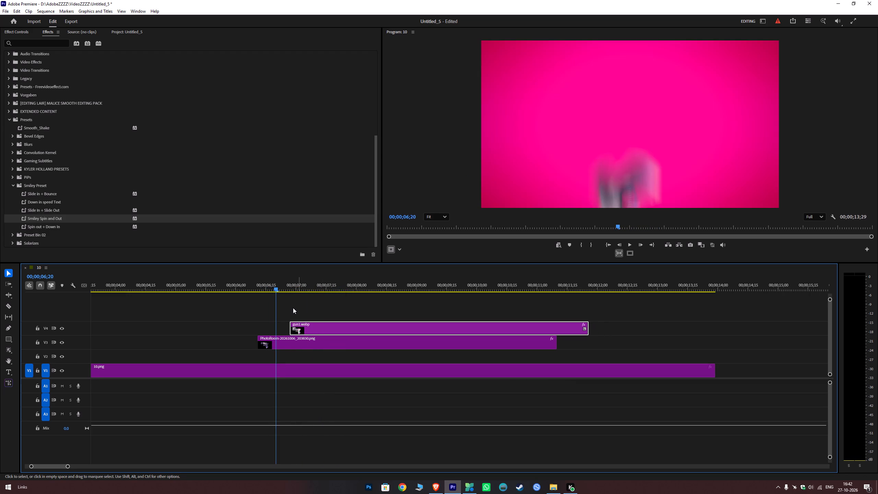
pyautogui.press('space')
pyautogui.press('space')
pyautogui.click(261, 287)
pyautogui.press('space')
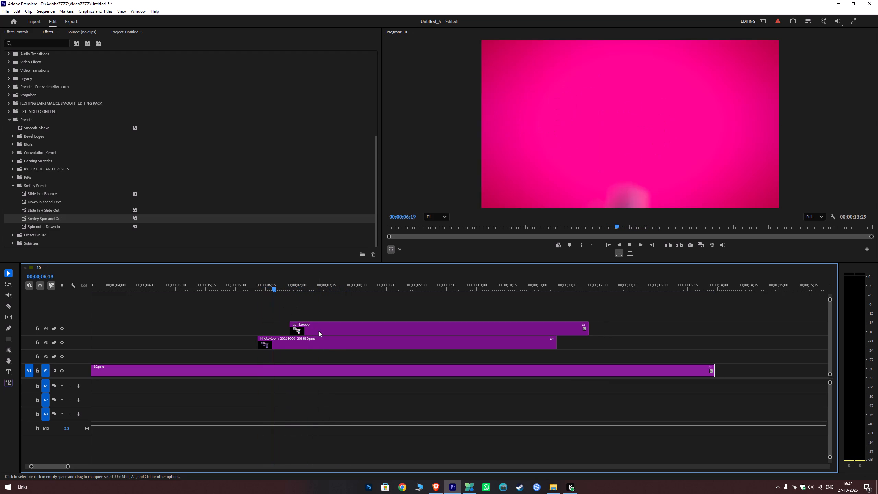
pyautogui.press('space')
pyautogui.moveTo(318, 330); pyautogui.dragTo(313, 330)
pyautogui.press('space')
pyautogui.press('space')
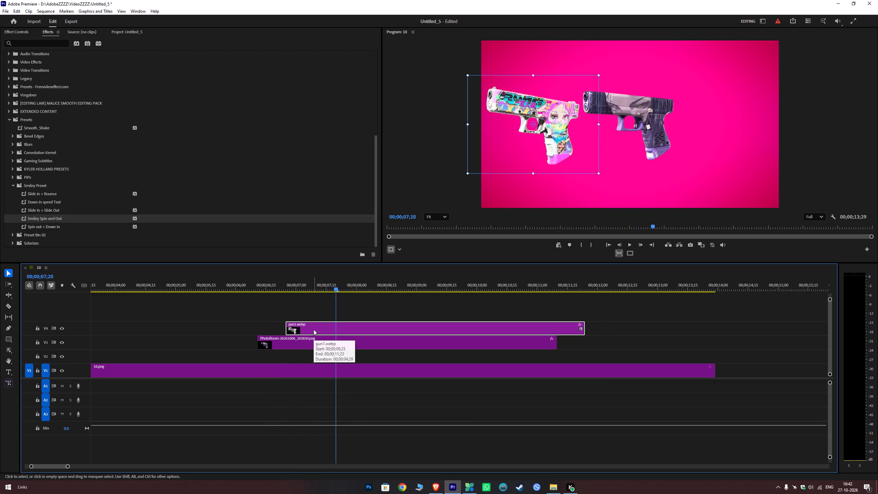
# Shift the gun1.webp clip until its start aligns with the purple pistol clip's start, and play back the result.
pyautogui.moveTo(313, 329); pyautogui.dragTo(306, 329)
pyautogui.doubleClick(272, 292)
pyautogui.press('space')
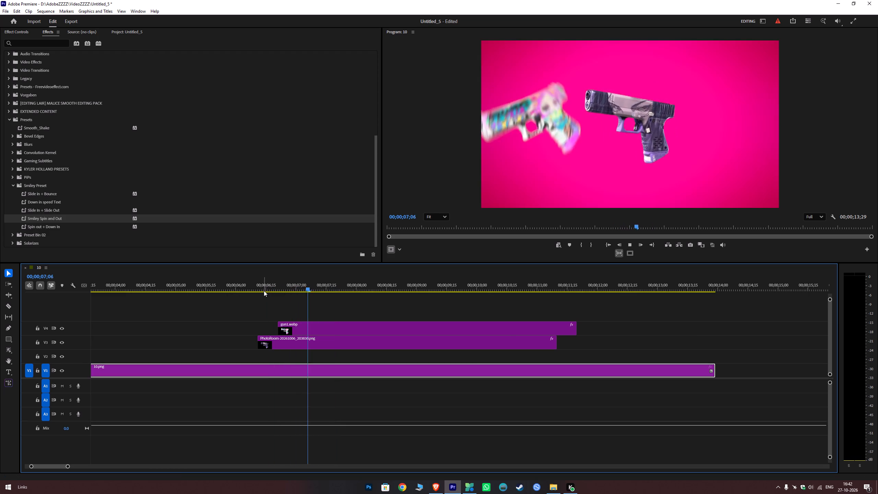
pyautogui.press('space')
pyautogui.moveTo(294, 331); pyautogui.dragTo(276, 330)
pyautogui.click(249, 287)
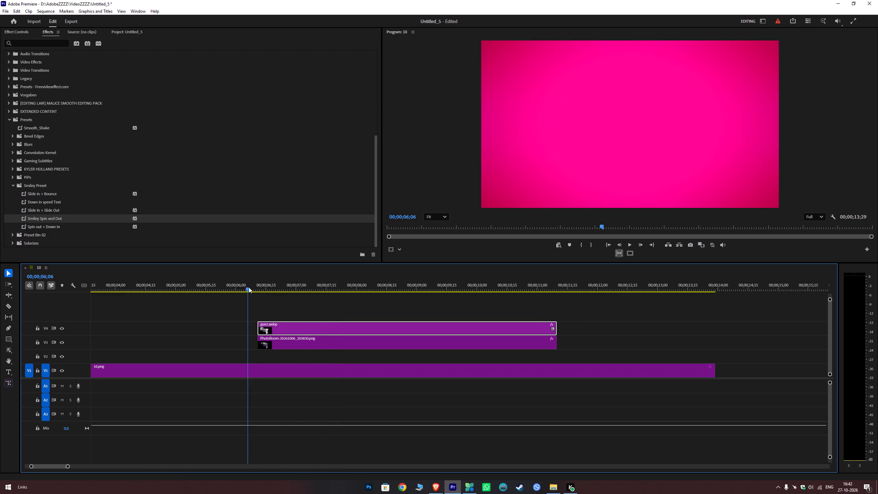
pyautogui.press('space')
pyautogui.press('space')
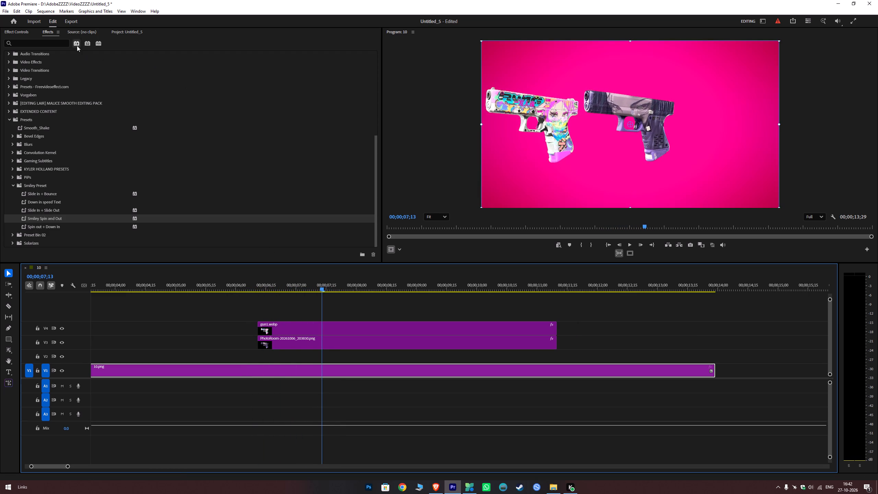
# Place the start of the gun1.webp clip at 00;00;06;14, three frames after the purple pistol clip.
pyautogui.click(74, 32)
pyautogui.click(130, 34)
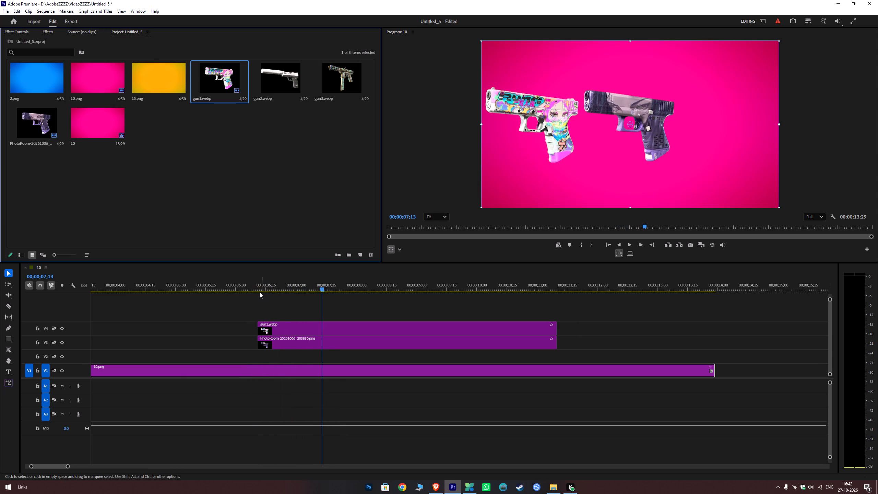
pyautogui.click(253, 286)
pyautogui.click(284, 302)
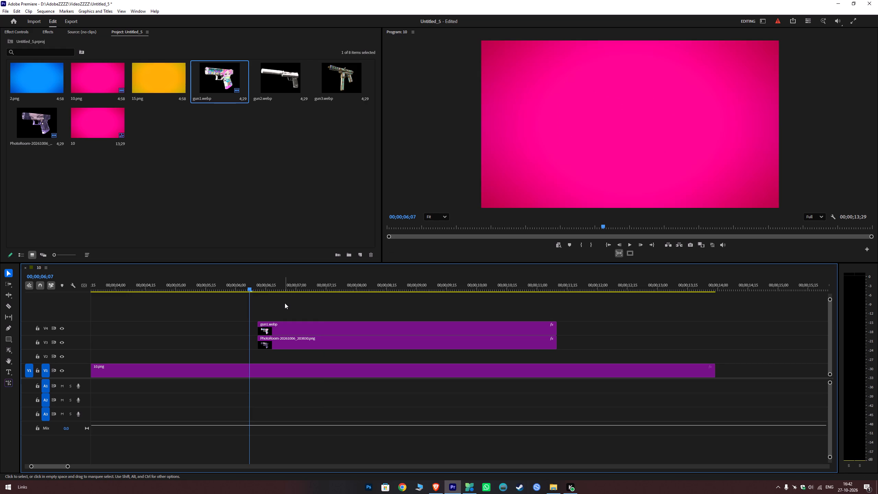
pyautogui.moveTo(251, 286); pyautogui.dragTo(258, 292)
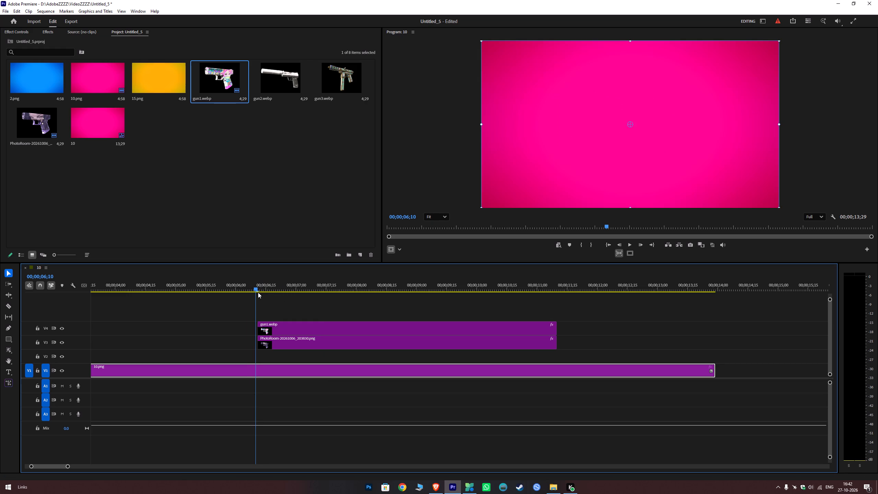
pyautogui.moveTo(258, 292); pyautogui.dragTo(259, 293)
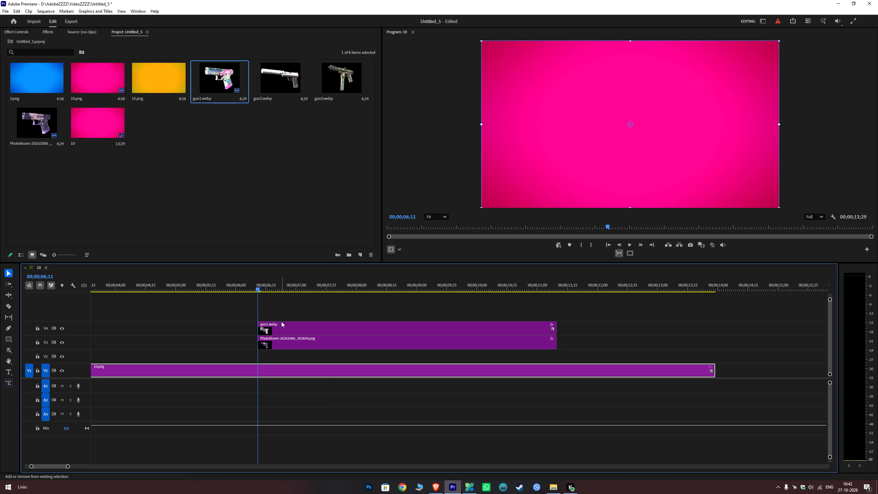
pyautogui.hotkey('shift', 'Right')
pyautogui.press('Left')
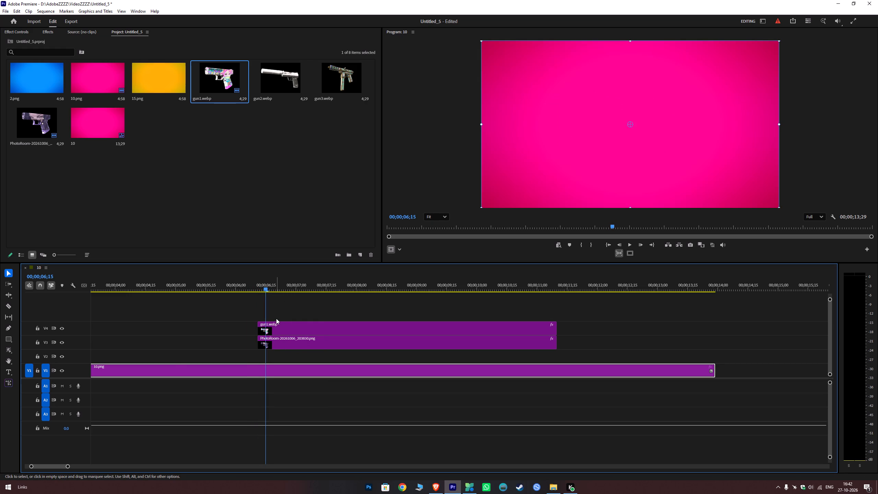
pyautogui.press('Left')
pyautogui.moveTo(294, 325); pyautogui.dragTo(301, 327)
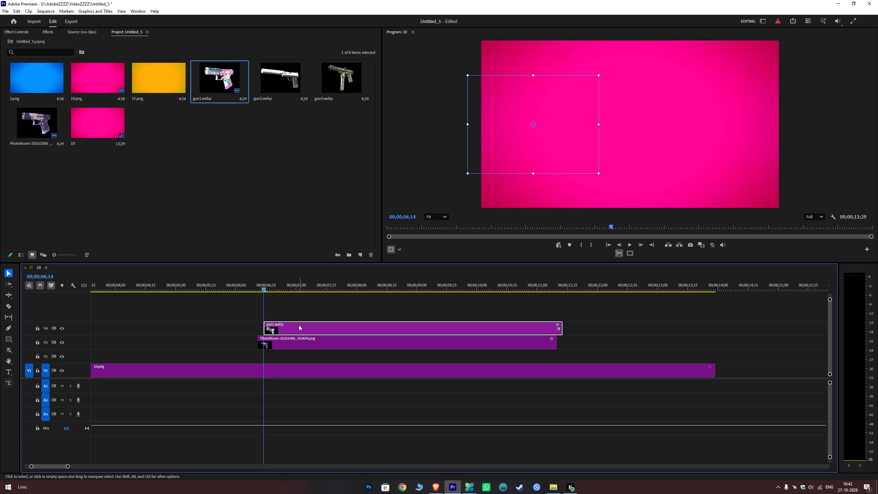
pyautogui.click(299, 325)
pyautogui.click(294, 313)
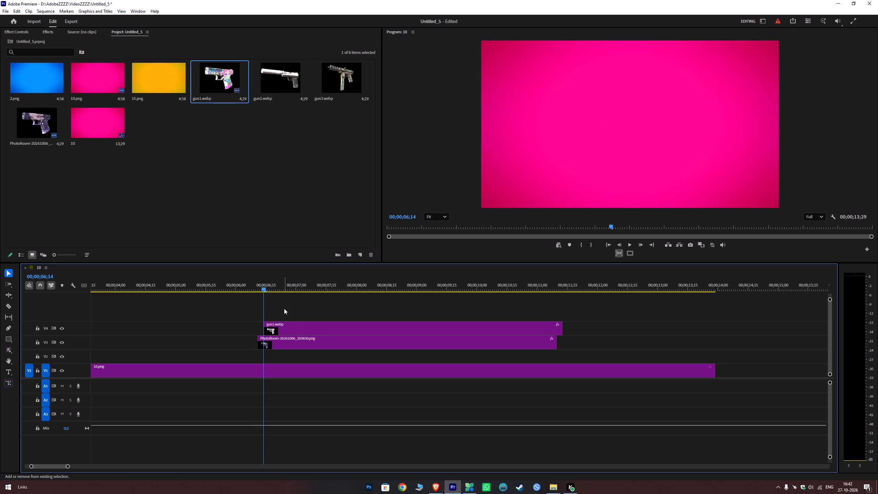
# Add gun2.webp on a new video track above gun1.webp, starting at 00;00;06;16.
pyautogui.press('Right')
pyautogui.press('Right')
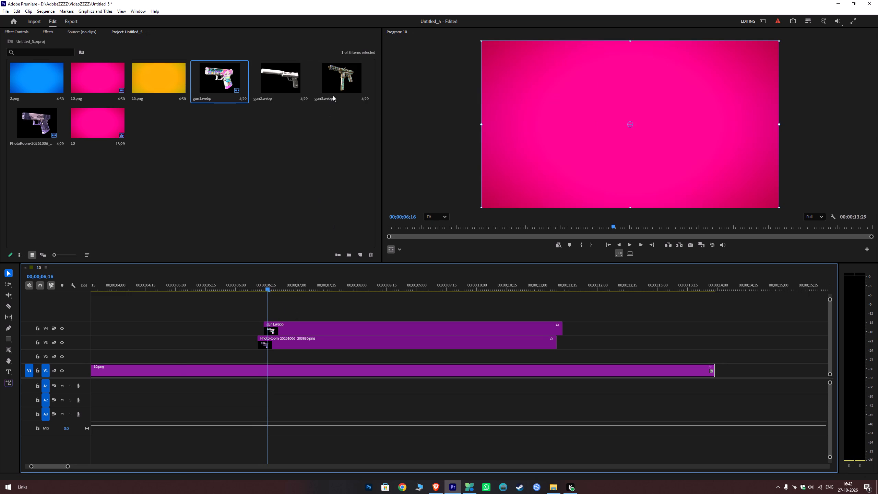
pyautogui.click(313, 128)
pyautogui.moveTo(280, 78); pyautogui.dragTo(271, 312)
pyautogui.click(281, 311)
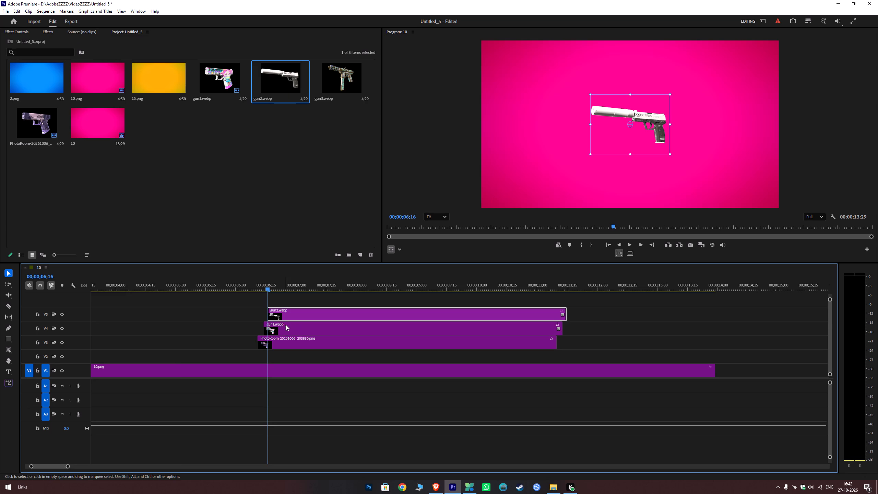
# Copy the Motion settings from the gun1.webp clip to the gun2.webp clip, giving Position 334, 540 and Scale 165.
pyautogui.click(284, 327)
pyautogui.click(26, 30)
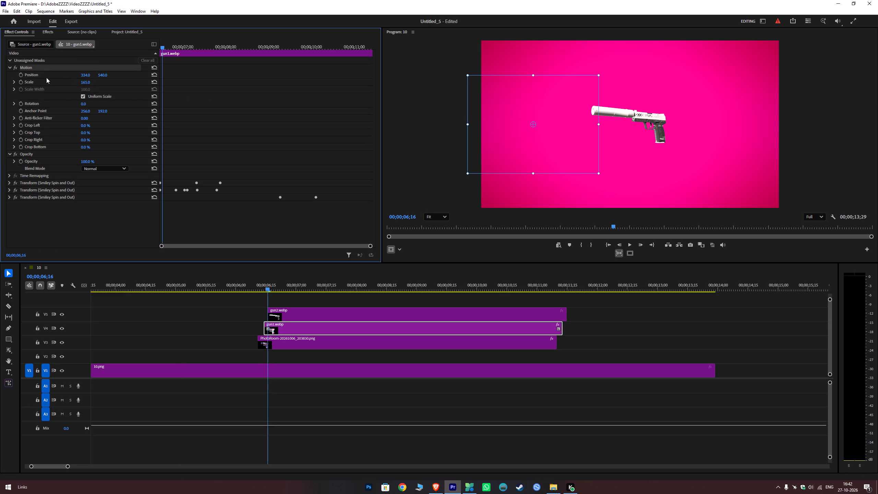
pyautogui.click(31, 74)
pyautogui.rightClick(31, 74)
pyautogui.rightClick(23, 74)
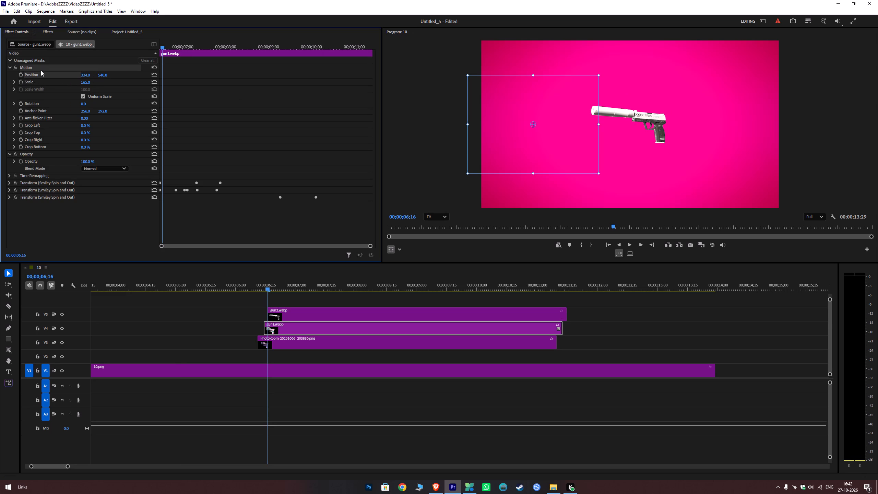
pyautogui.rightClick(40, 66)
pyautogui.click(61, 95)
pyautogui.click(636, 121)
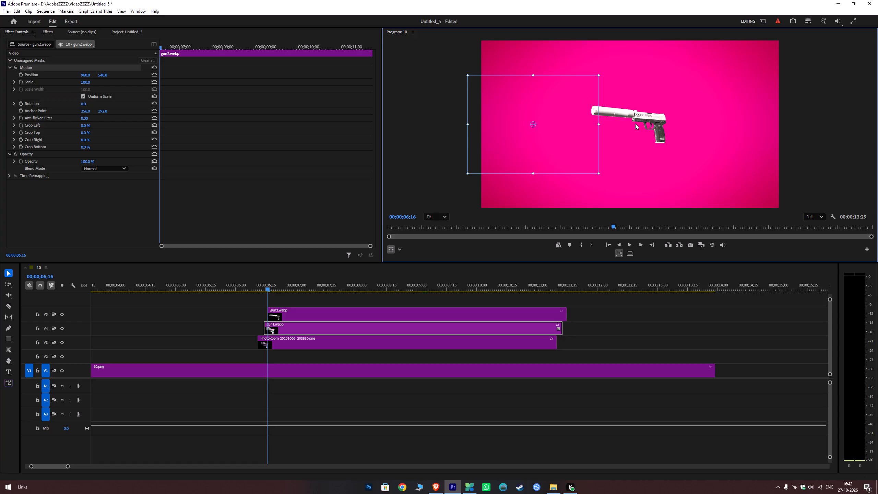
pyautogui.hotkey('ctrl', 'v')
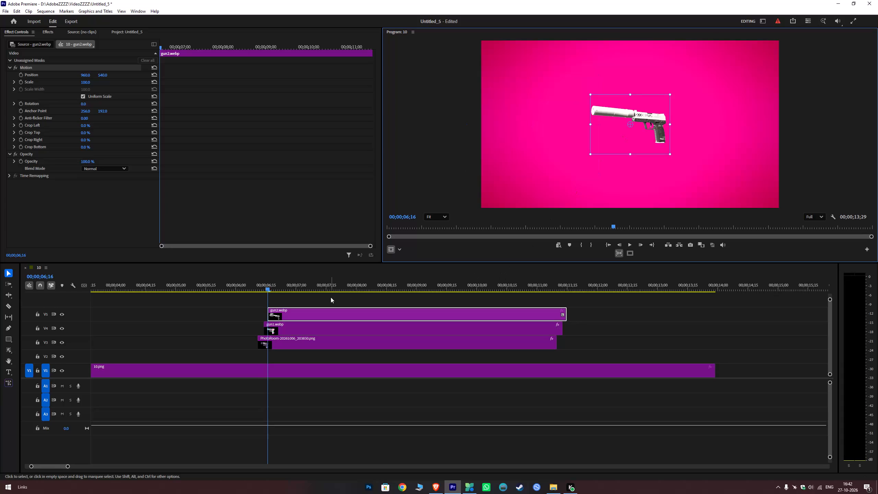
pyautogui.hotkey('ctrl', 'v')
pyautogui.keyDown('ctrl'); pyautogui.click(297, 225); pyautogui.keyUp('ctrl')
pyautogui.hotkey('ctrl', 'v')
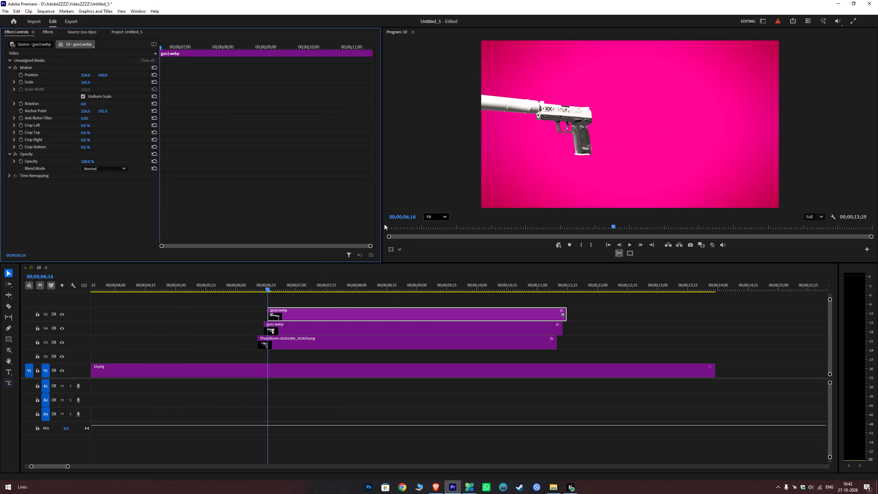
# Move the gun2.webp image to the right of the purple pistol, at about Position 1535, 580, and play back the three guns.
pyautogui.click(51, 70)
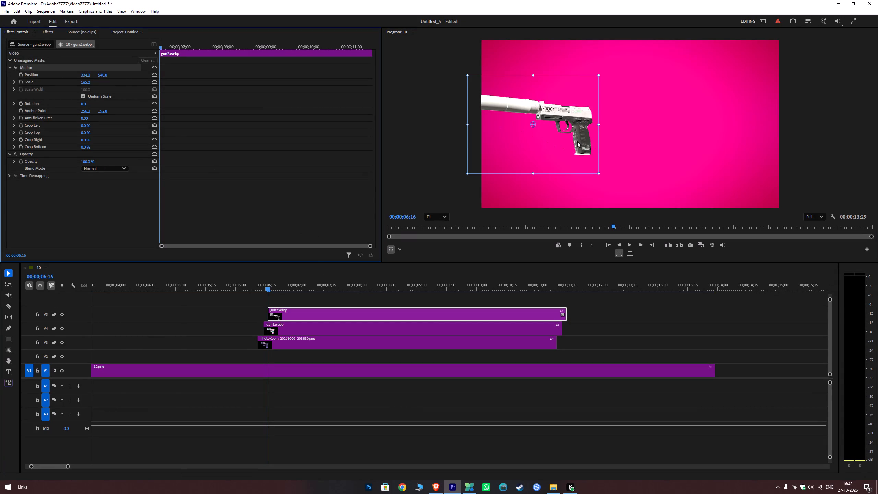
pyautogui.moveTo(577, 141); pyautogui.dragTo(763, 148)
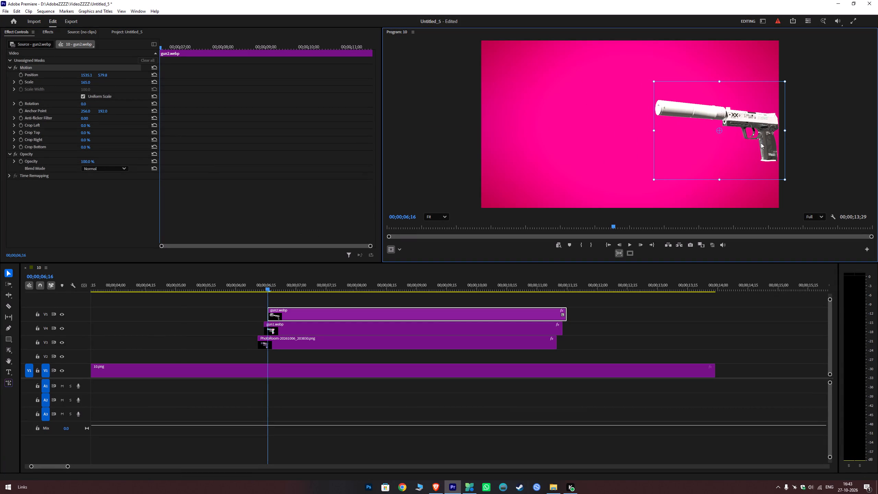
pyautogui.click(255, 286)
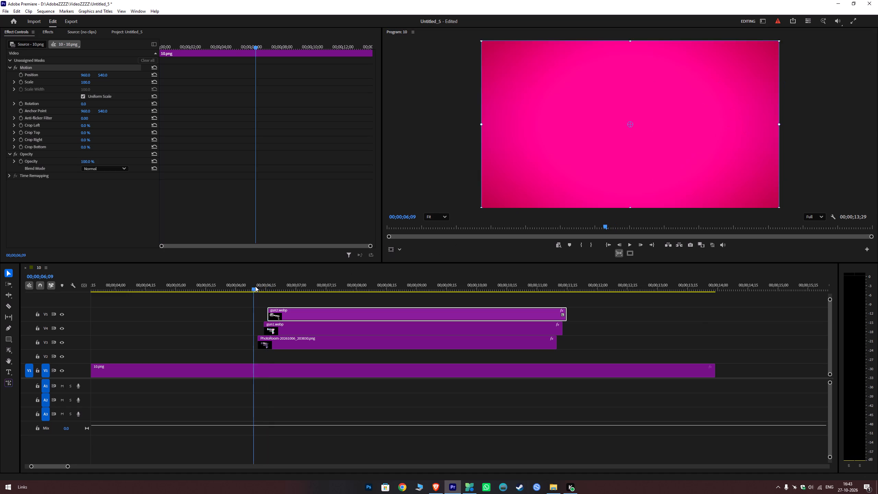
pyautogui.press('space')
pyautogui.press('space')
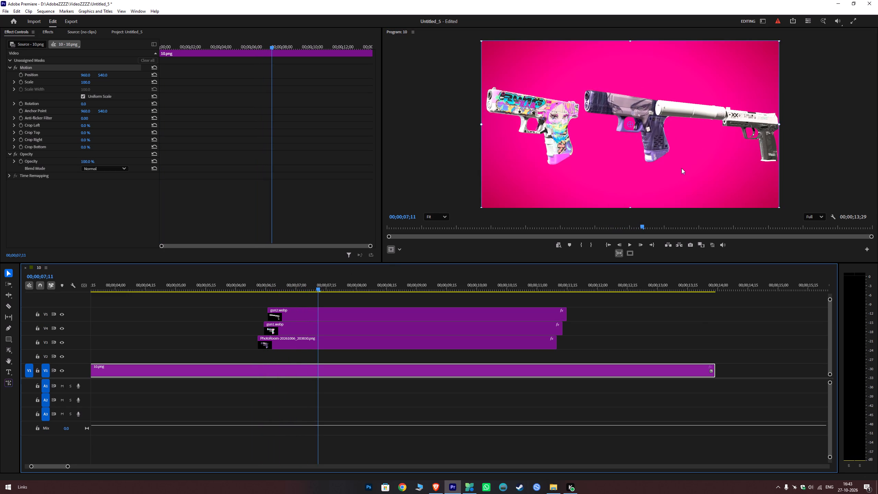
# Rotate the gun2.webp image about 11° clockwise and move it to about Position 1524, 540, clear of the purple pistol.
pyautogui.click(719, 130)
pyautogui.doubleClick(730, 121)
pyautogui.click(424, 295)
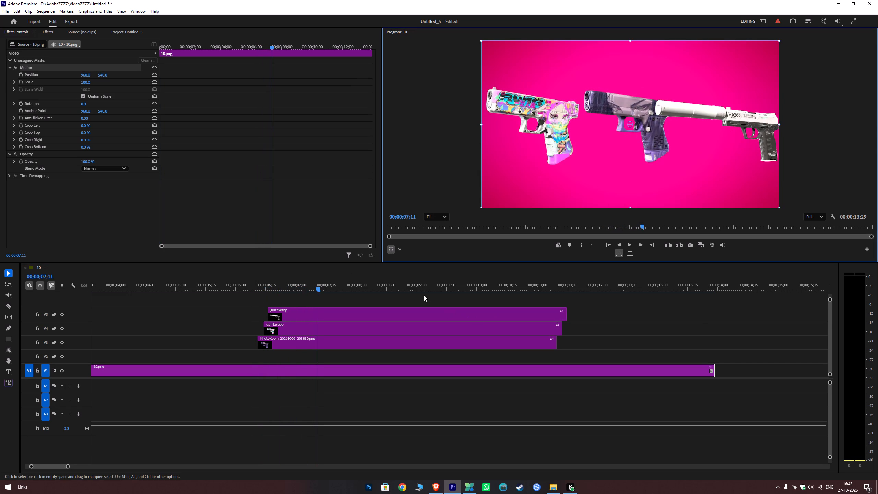
pyautogui.click(407, 314)
pyautogui.moveTo(790, 131); pyautogui.dragTo(791, 136)
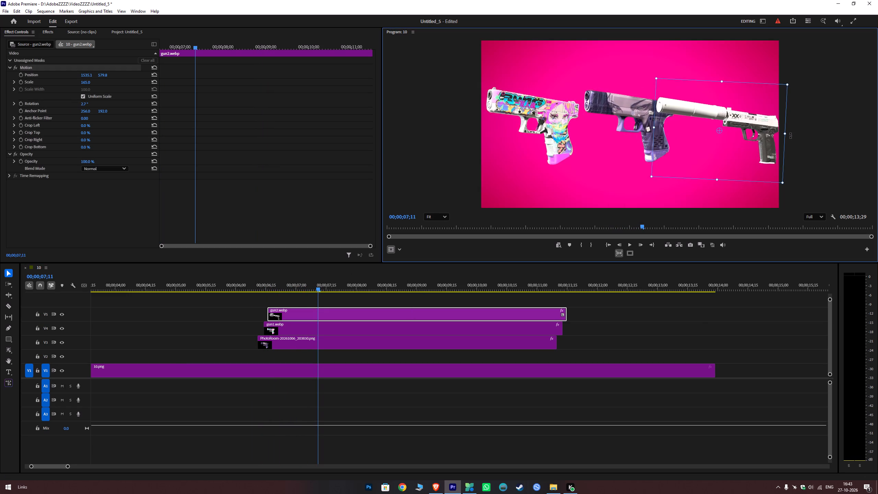
pyautogui.moveTo(791, 136); pyautogui.dragTo(791, 145)
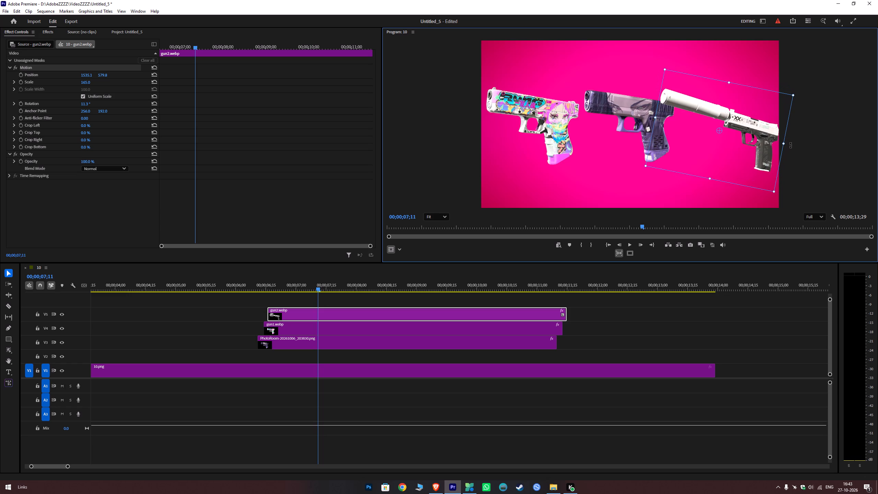
pyautogui.moveTo(791, 145); pyautogui.dragTo(791, 145)
pyautogui.moveTo(738, 172); pyautogui.dragTo(736, 168)
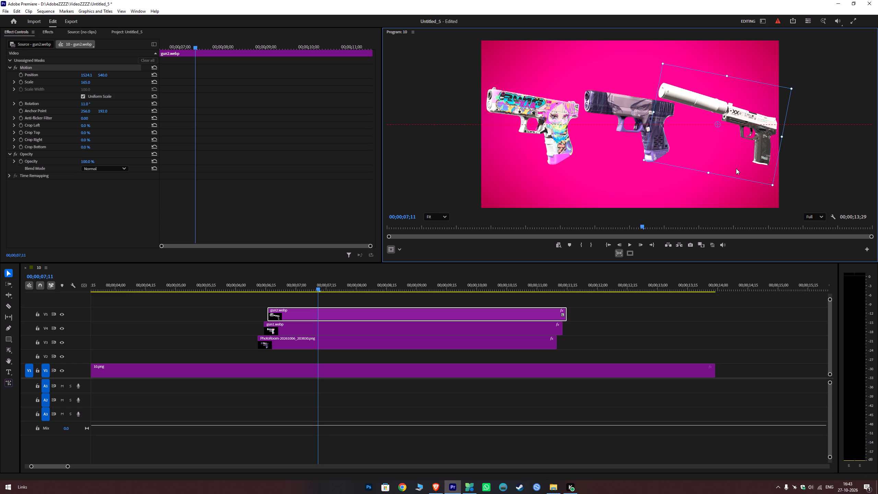
pyautogui.moveTo(736, 168); pyautogui.dragTo(737, 167)
pyautogui.click(812, 163)
# Play back the three guns from 00;00;06;00 and save the project.
pyautogui.click(235, 287)
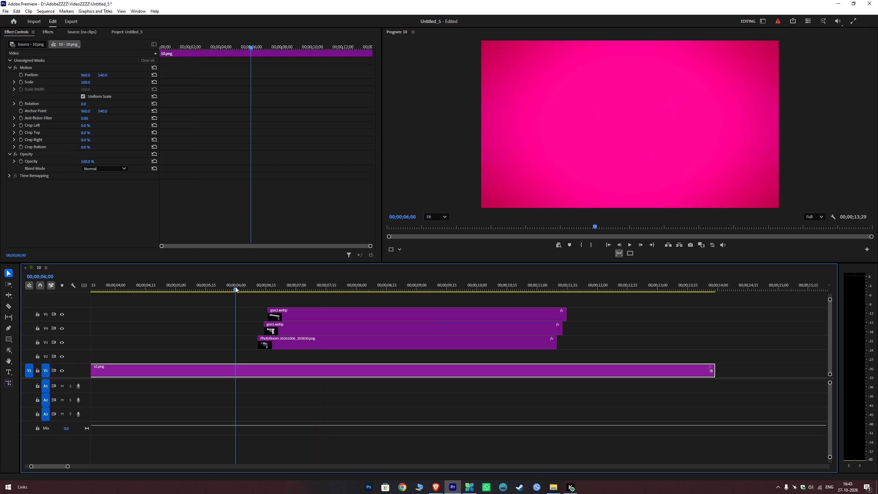
pyautogui.press('space')
pyautogui.hotkey('ctrl', 's')
pyautogui.press('space')
pyautogui.press('space')
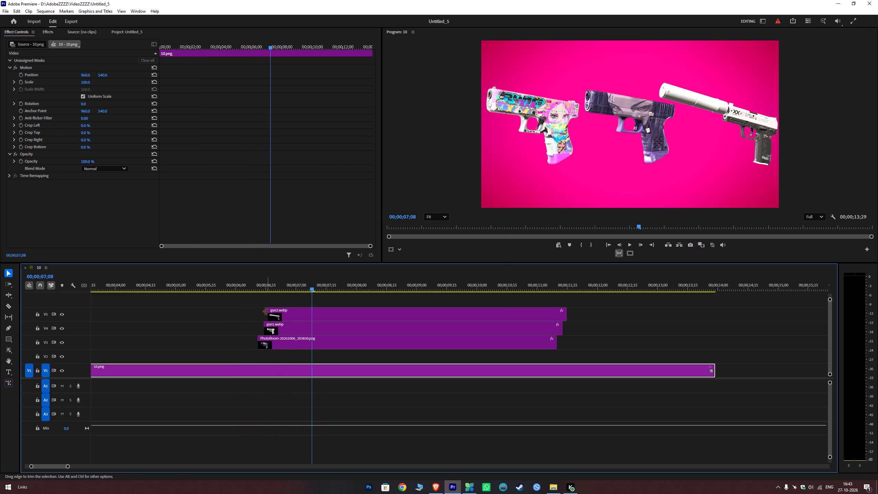
# Apply the Smiley Spin and Out preset to the gun2.webp clip and play back from just before the first gun appears.
pyautogui.click(291, 316)
pyautogui.click(45, 32)
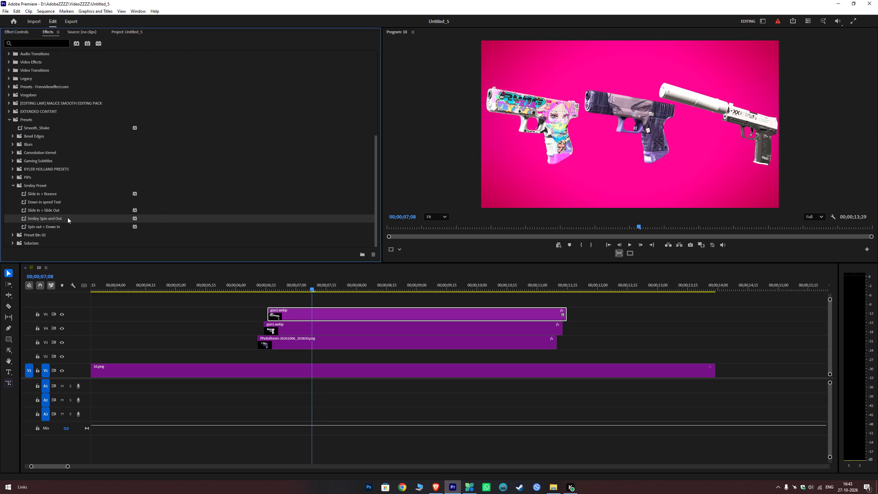
pyautogui.moveTo(68, 217); pyautogui.dragTo(300, 311)
pyautogui.click(254, 284)
pyautogui.press('space')
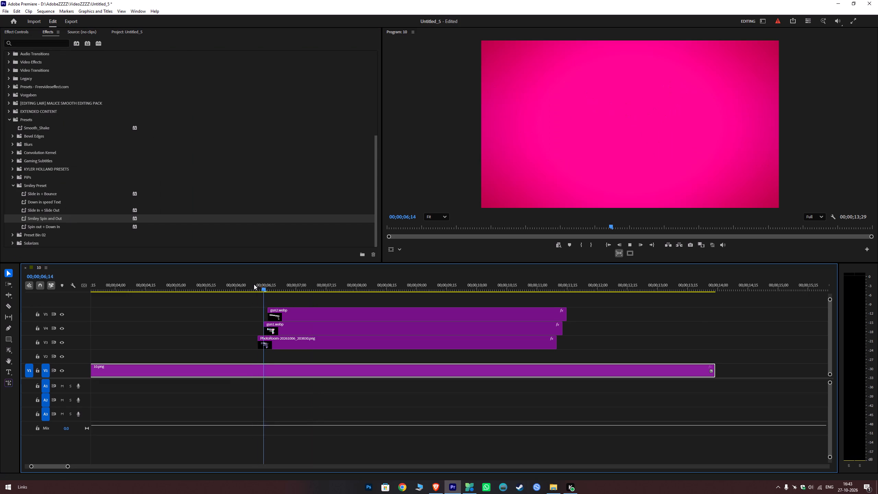
pyautogui.press('space')
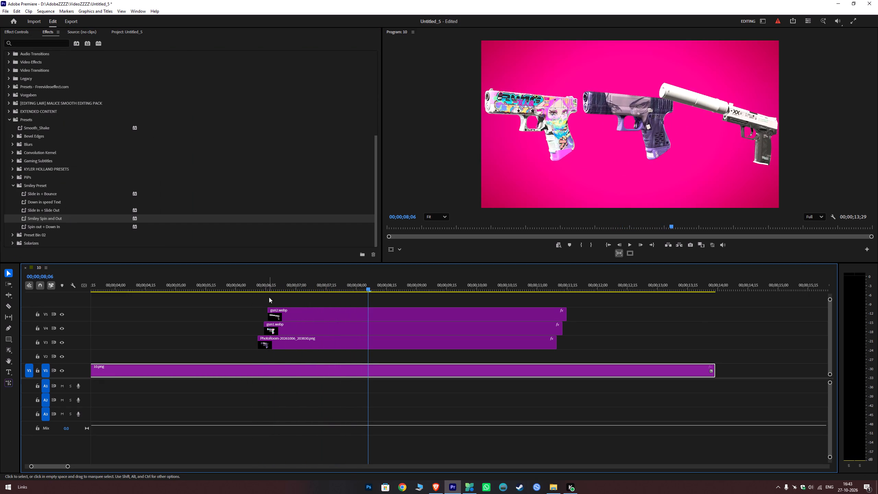
# Nest the three gun clips on V3 to V5 into a nested sequence named guns.
pyautogui.moveTo(595, 306); pyautogui.dragTo(447, 353)
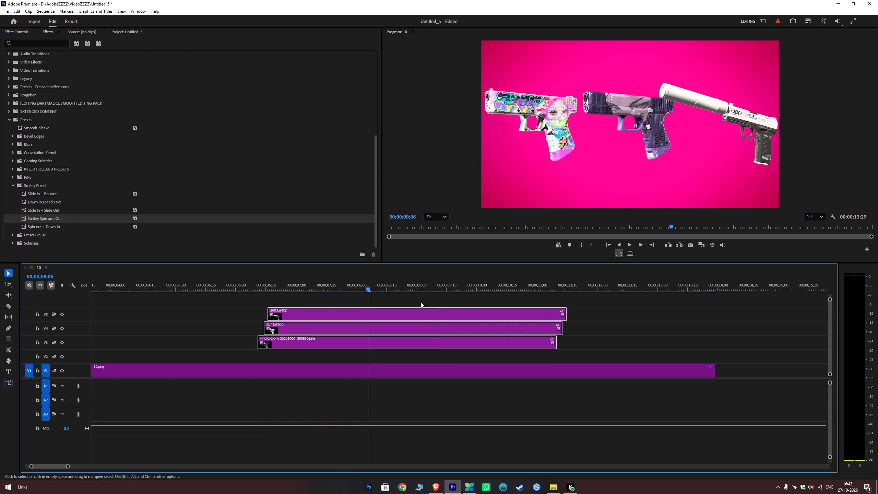
pyautogui.click(421, 302)
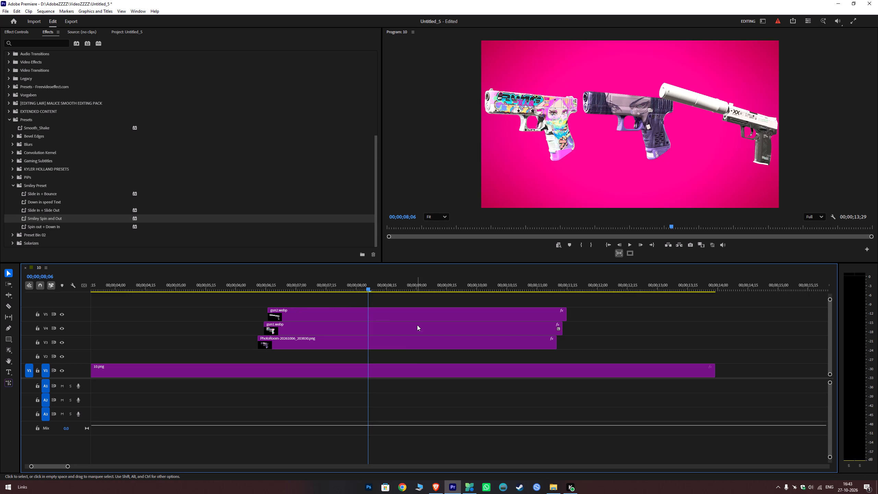
pyautogui.moveTo(412, 355); pyautogui.dragTo(410, 308)
pyautogui.rightClick(407, 315)
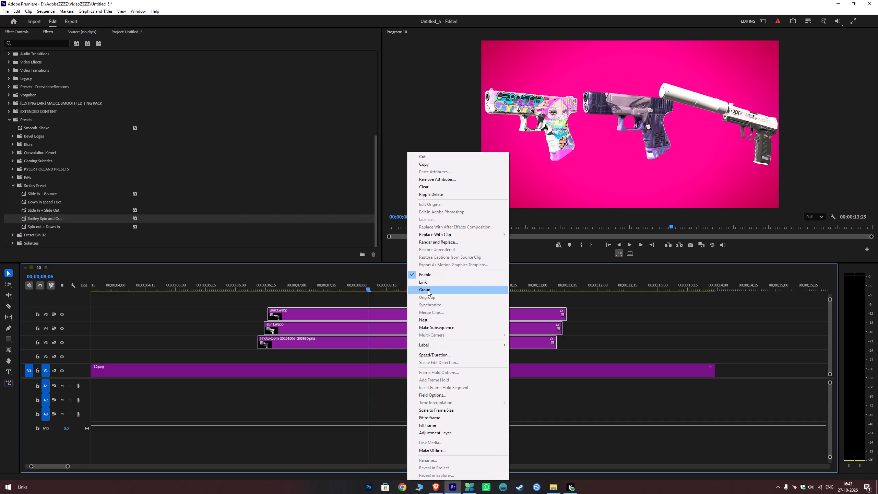
pyautogui.click(426, 320)
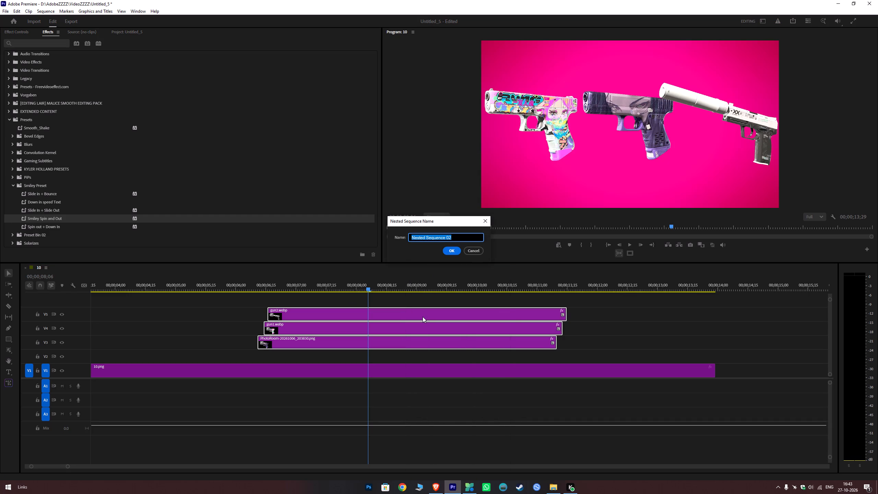
pyautogui.write('guns')
pyautogui.press('Return')
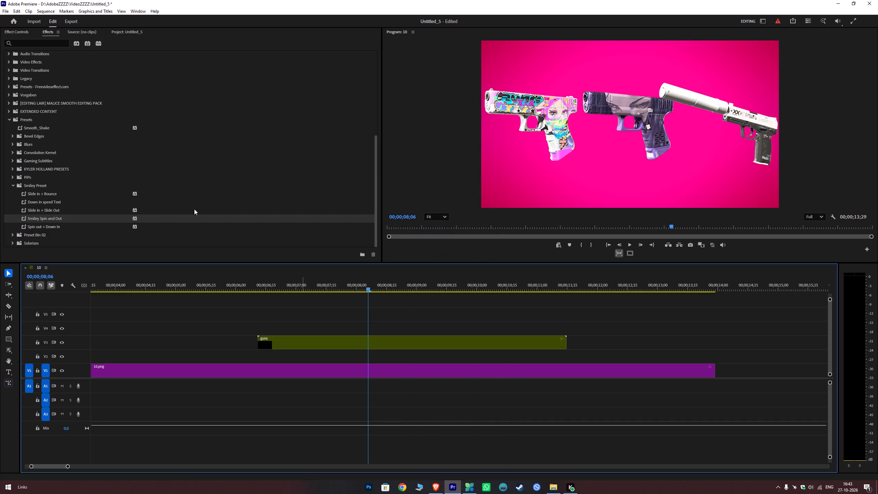
# Look through the effect preset folders for something to use on the guns nest, ending in the shubhiworks presets under Vorgaben.
pyautogui.click(19, 31)
pyautogui.click(40, 33)
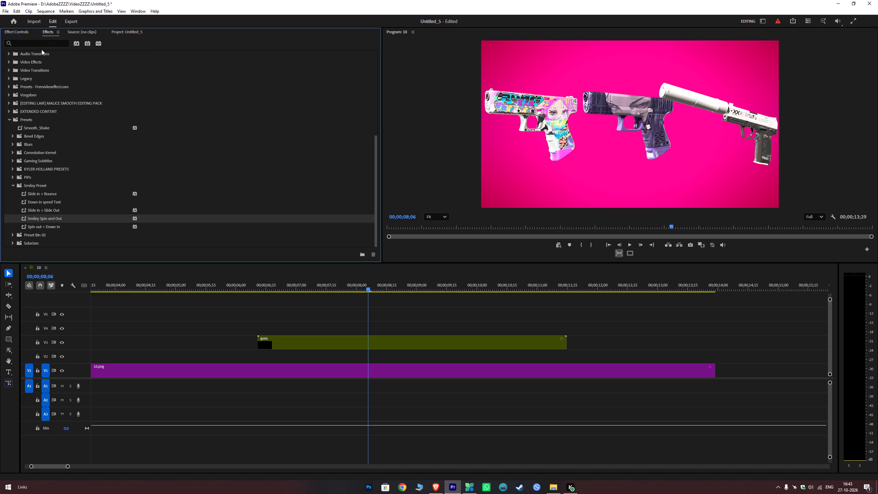
pyautogui.click(13, 185)
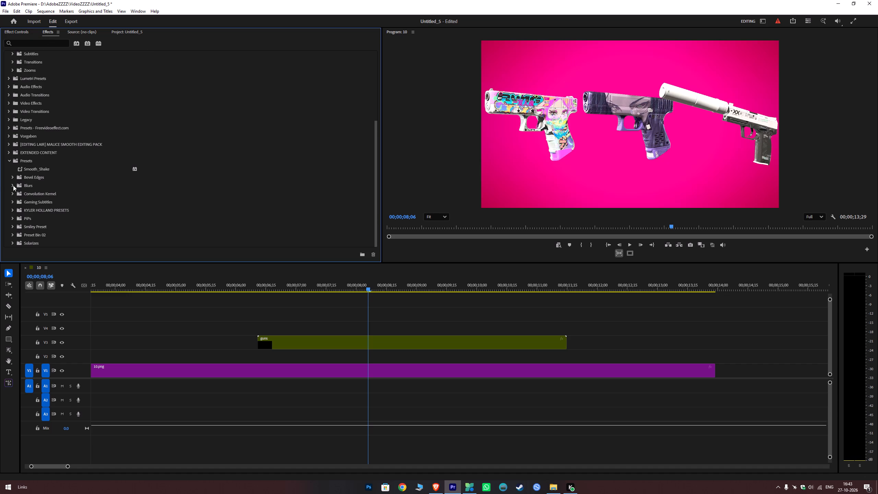
pyautogui.scroll(-6, 34, 204)
pyautogui.click(10, 161)
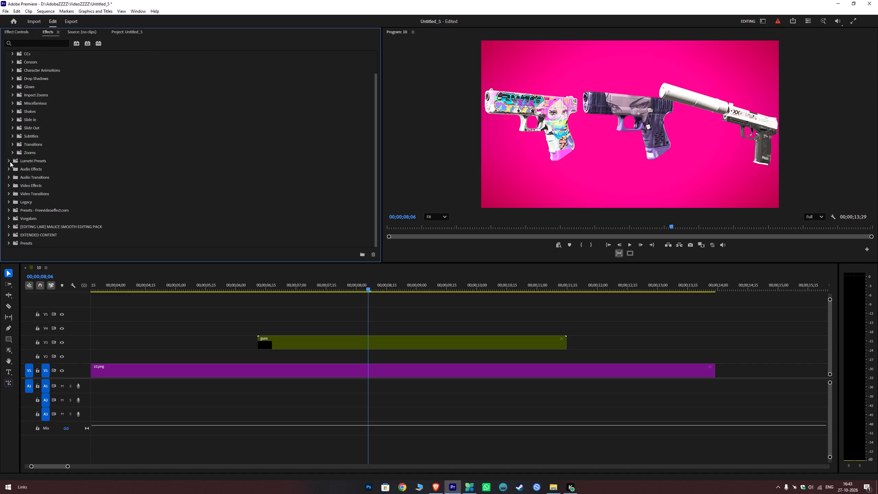
pyautogui.scroll(6, 13, 105)
pyautogui.click(11, 54)
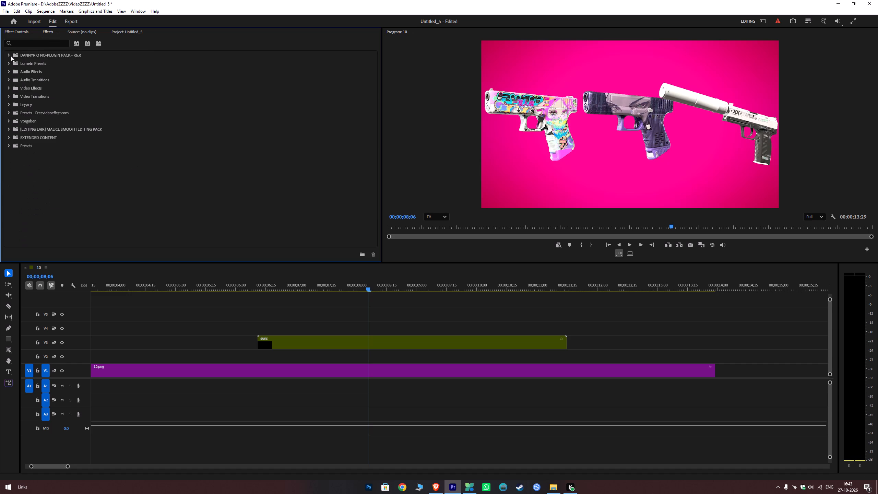
pyautogui.click(7, 64)
pyautogui.click(7, 64)
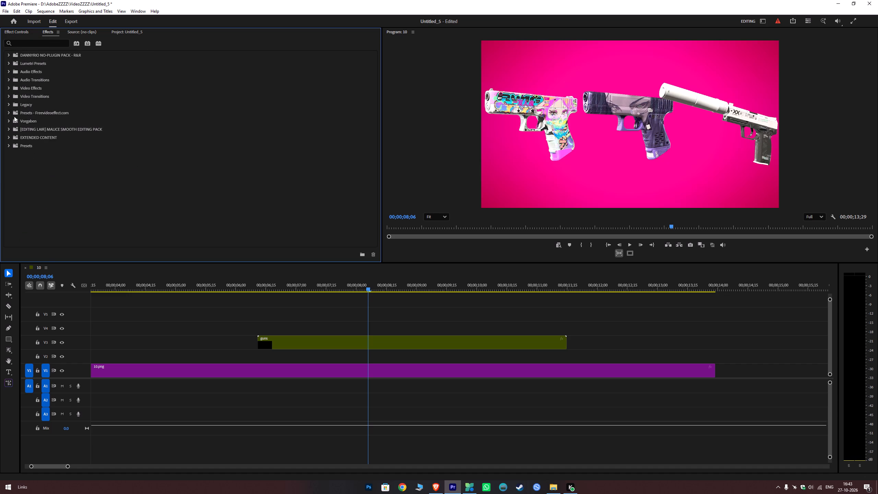
pyautogui.click(6, 112)
pyautogui.click(11, 121)
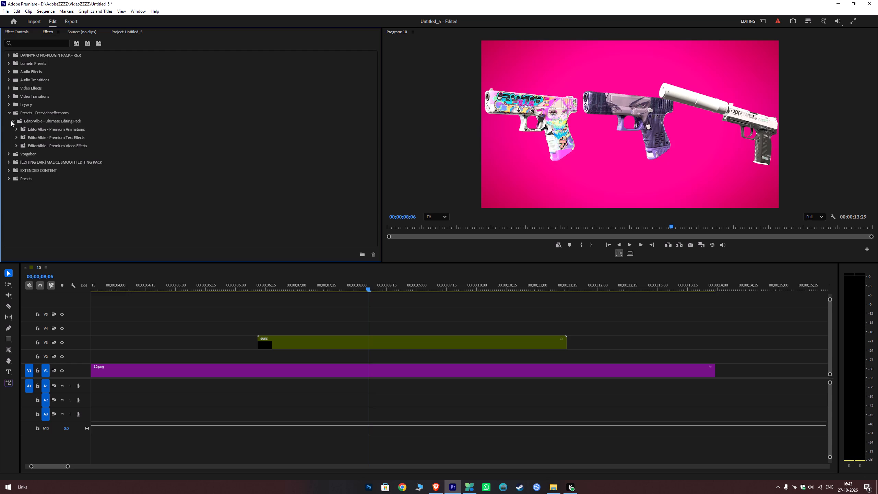
pyautogui.click(11, 121)
pyautogui.click(9, 130)
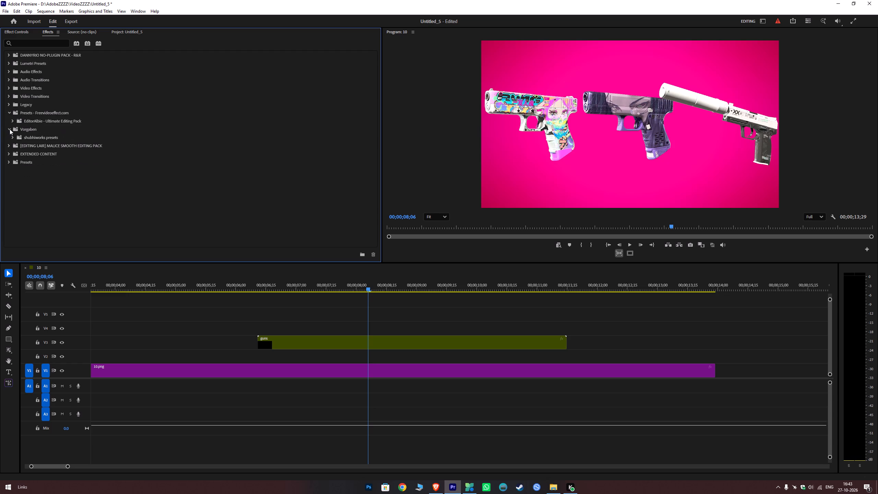
pyautogui.click(11, 137)
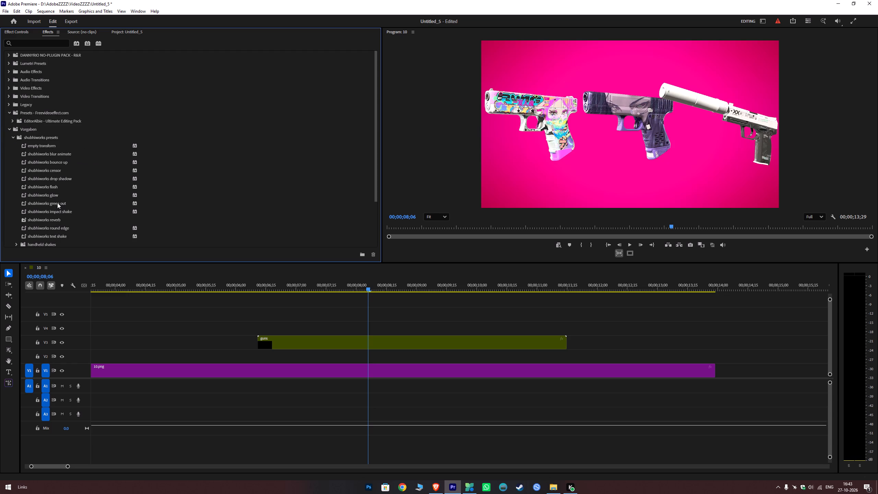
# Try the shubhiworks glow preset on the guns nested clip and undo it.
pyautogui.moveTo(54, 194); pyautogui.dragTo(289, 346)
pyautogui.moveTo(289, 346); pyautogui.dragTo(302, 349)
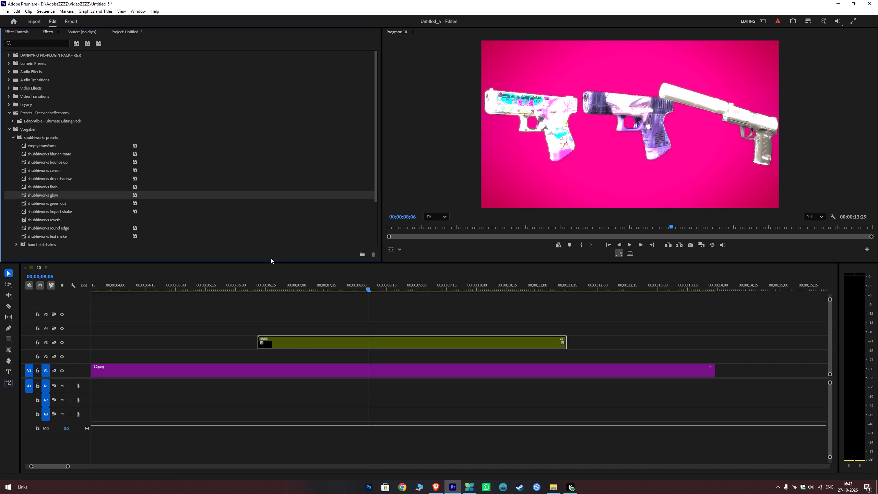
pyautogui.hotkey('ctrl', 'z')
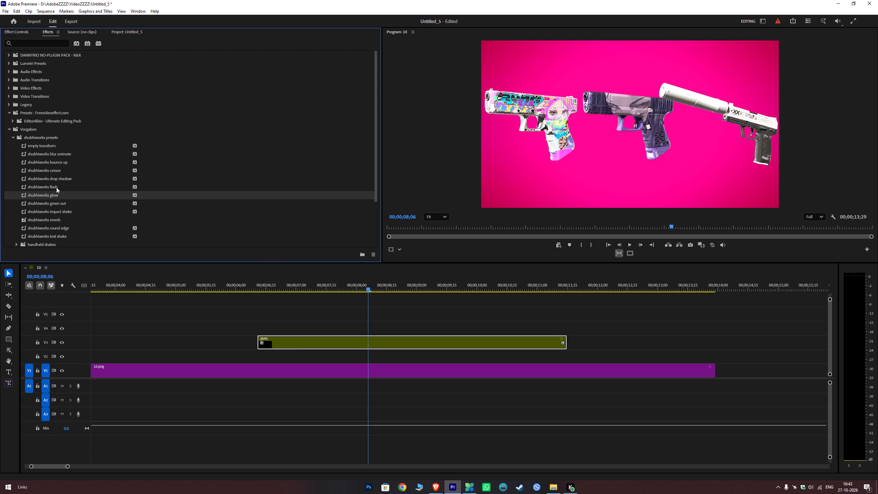
# Apply the shubhiworks drop shadow preset to the guns nested clip.
pyautogui.moveTo(56, 177); pyautogui.dragTo(275, 340)
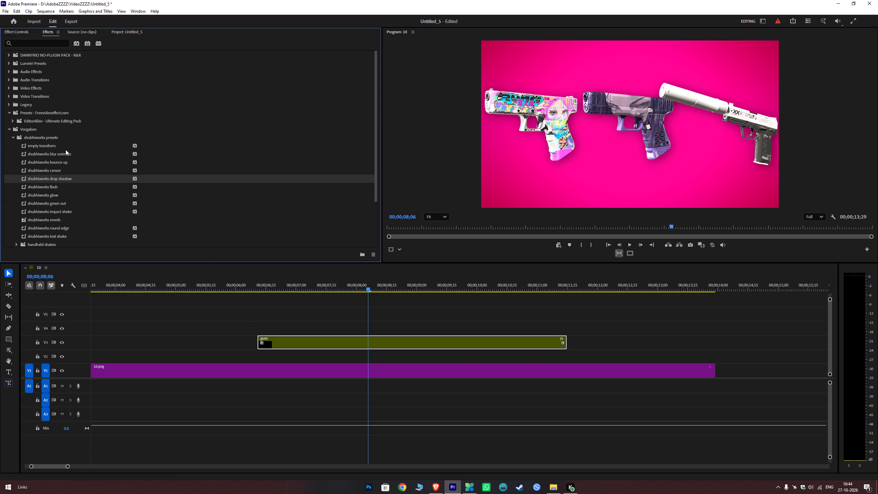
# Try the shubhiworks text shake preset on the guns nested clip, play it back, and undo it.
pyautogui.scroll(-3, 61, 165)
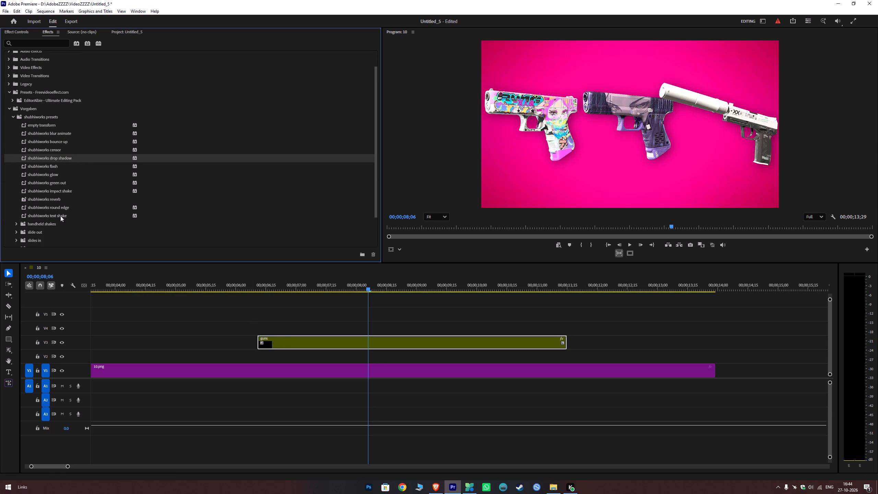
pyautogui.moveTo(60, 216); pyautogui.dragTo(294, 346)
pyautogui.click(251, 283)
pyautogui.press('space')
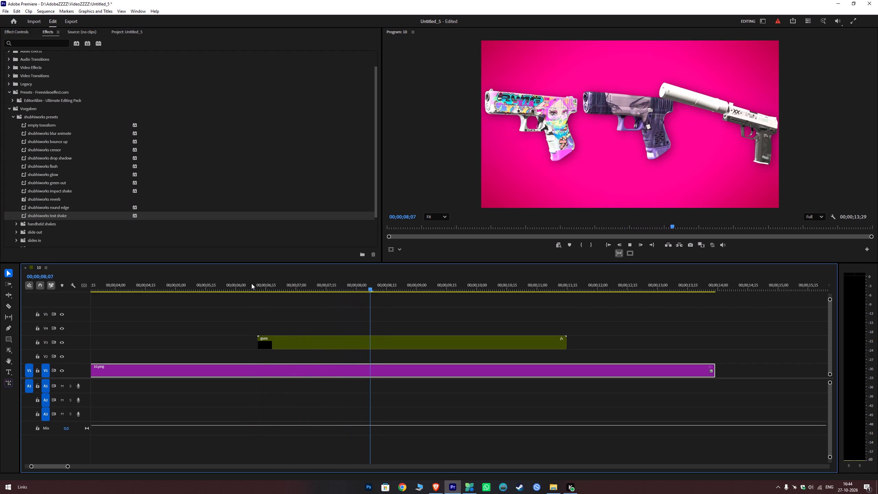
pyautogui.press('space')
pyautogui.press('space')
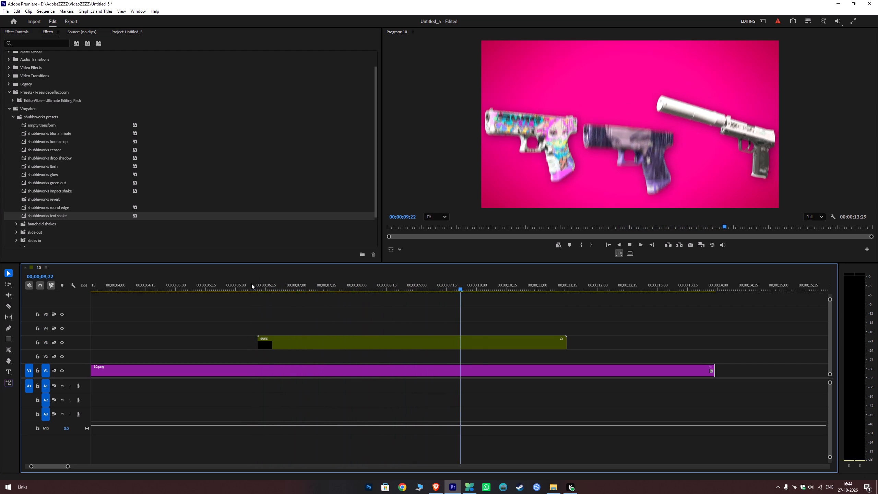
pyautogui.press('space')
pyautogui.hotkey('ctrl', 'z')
# Play back the guns nest from several points, including from just before the first gun appears.
pyautogui.click(387, 289)
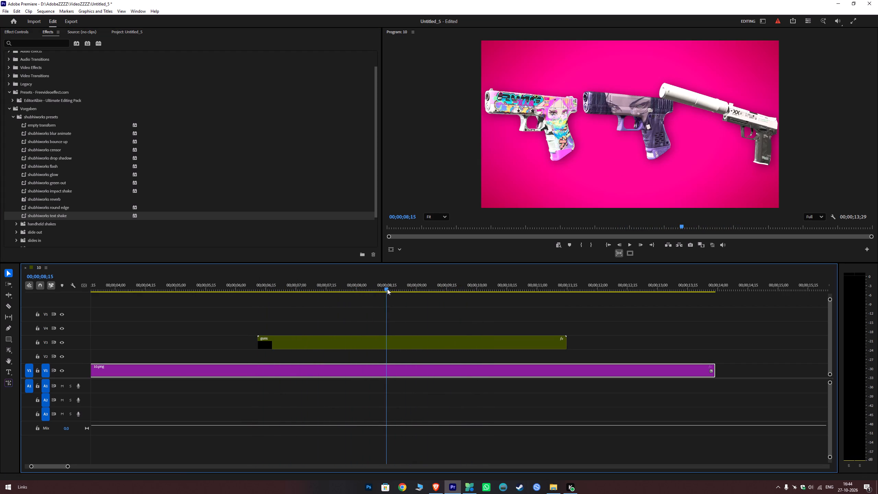
pyautogui.press('space')
pyautogui.press('space')
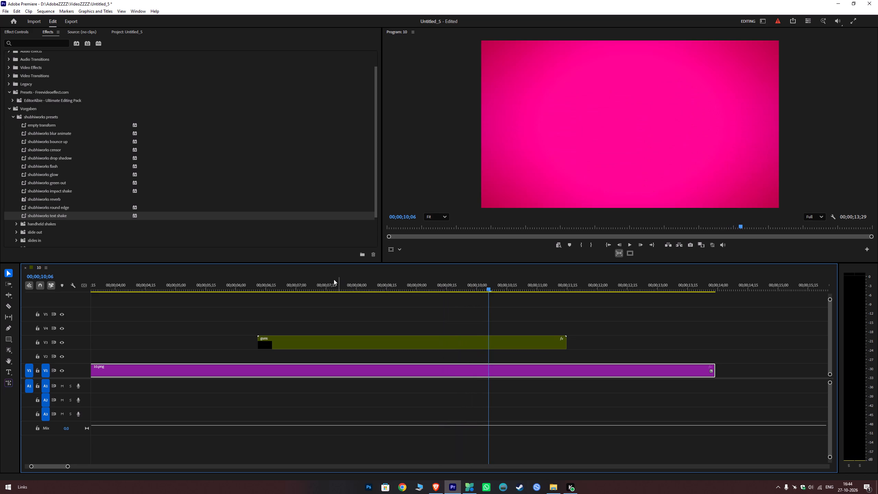
pyautogui.click(322, 288)
pyautogui.press('space')
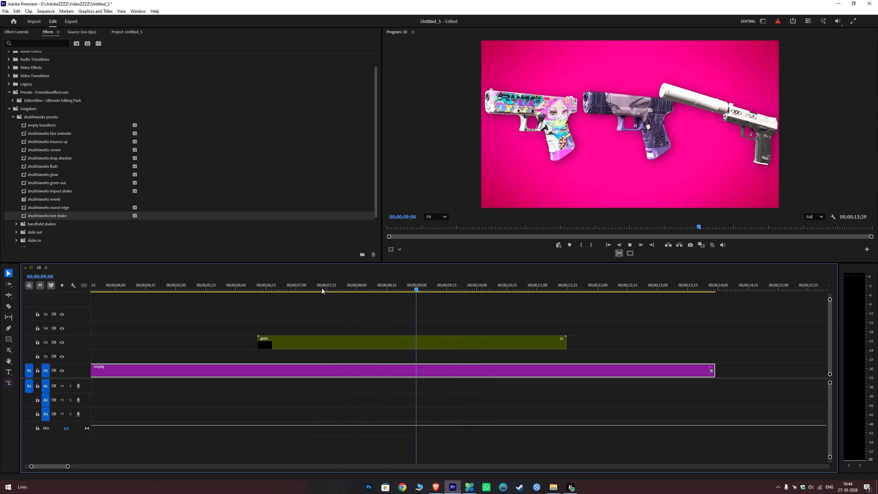
pyautogui.press('space')
pyautogui.click(253, 290)
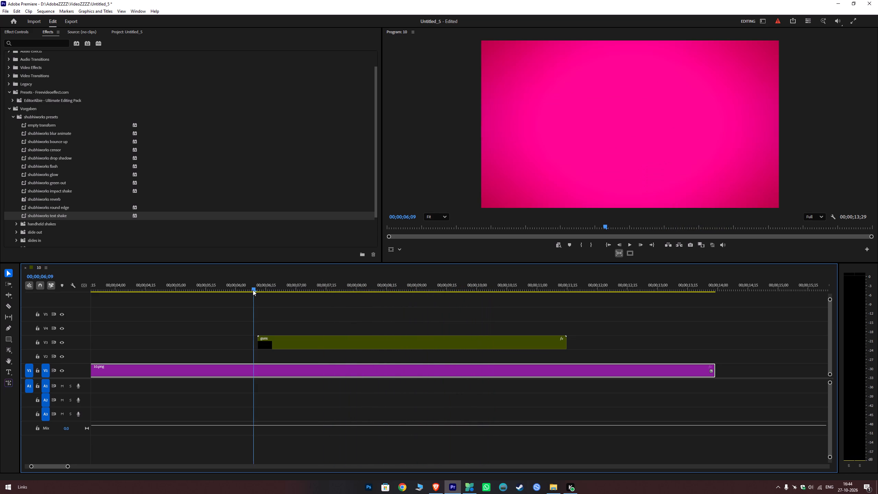
pyautogui.press('space')
pyautogui.press('space')
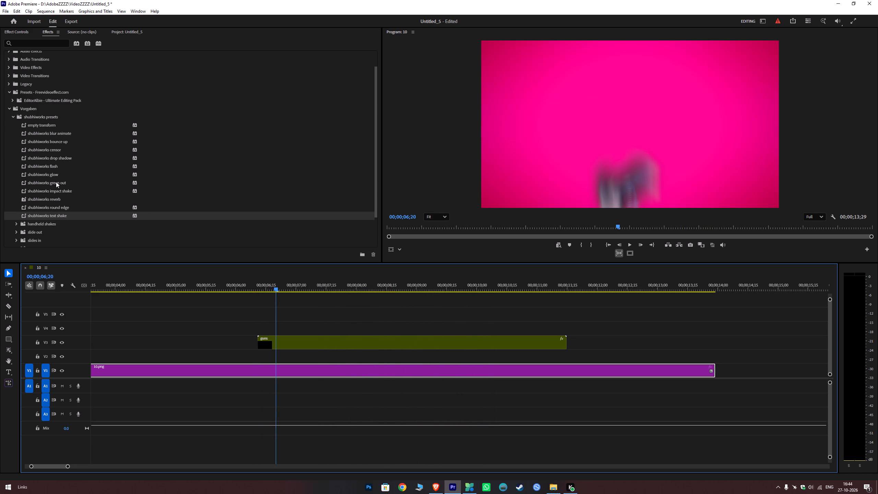
# Look through the Presets folder and its Gaming Subtitles presets for a suitable motion preset.
pyautogui.click(12, 116)
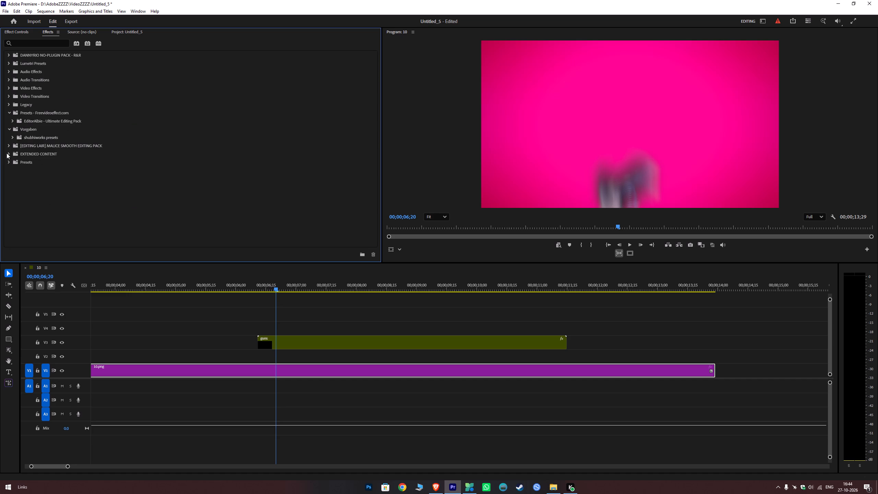
pyautogui.click(9, 162)
pyautogui.scroll(-3, 39, 226)
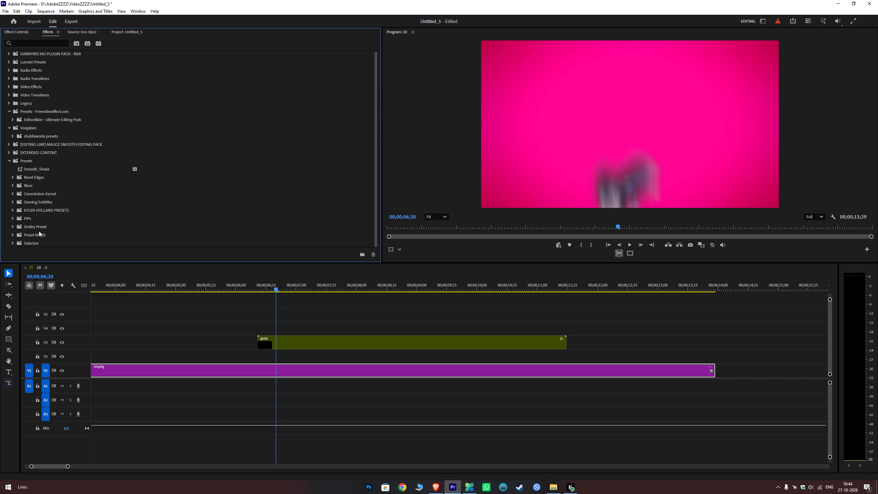
pyautogui.scroll(-2, 39, 231)
pyautogui.click(12, 202)
pyautogui.scroll(-2, 56, 201)
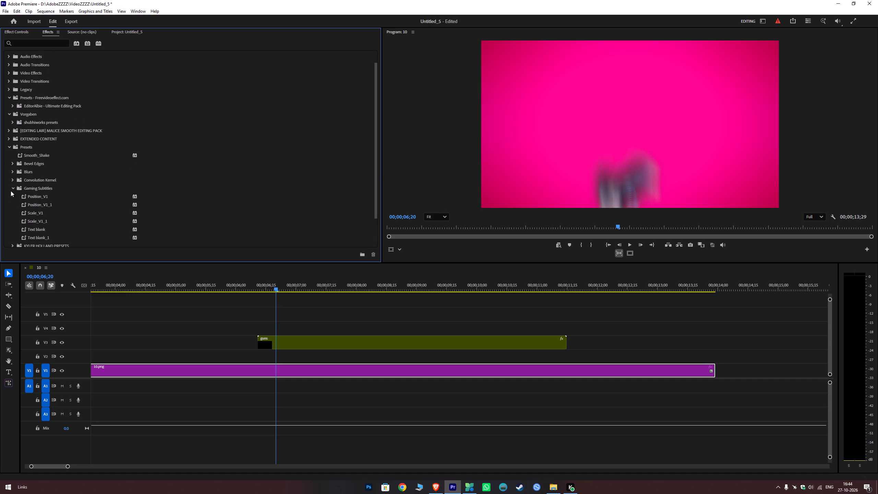
pyautogui.click(12, 181)
pyautogui.click(13, 187)
pyautogui.scroll(5, 23, 137)
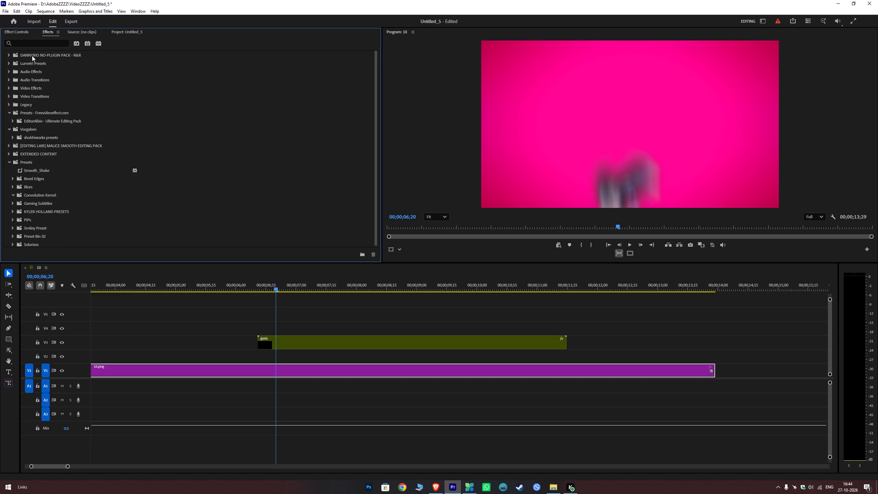
# Import the Motion shake presets file from the DOWNLOAD folder into the effect presets.
pyautogui.rightClick(32, 52)
pyautogui.click(20, 144)
pyautogui.click(27, 162)
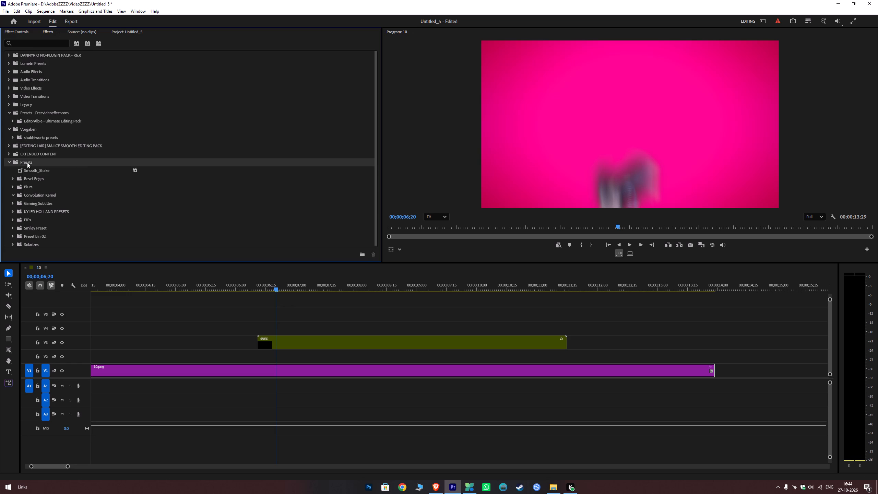
pyautogui.rightClick(27, 162)
pyautogui.click(41, 183)
pyautogui.scroll(-4, 158, 172)
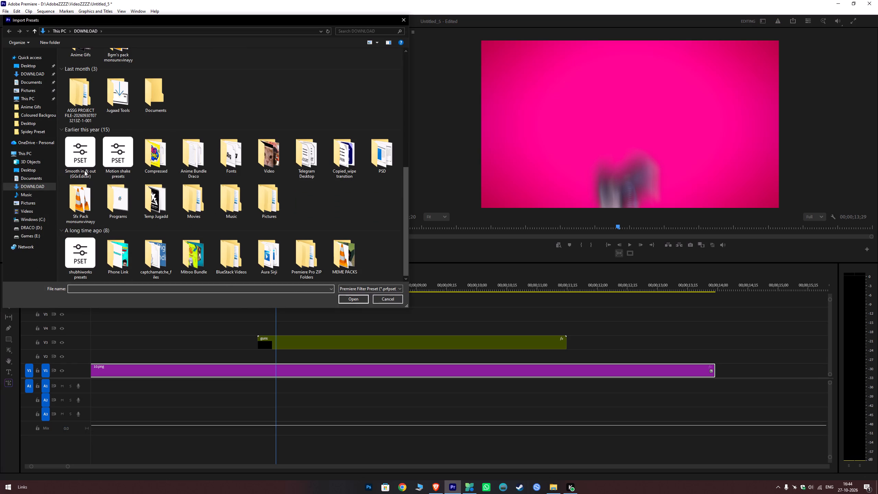
pyautogui.click(114, 164)
pyautogui.click(350, 295)
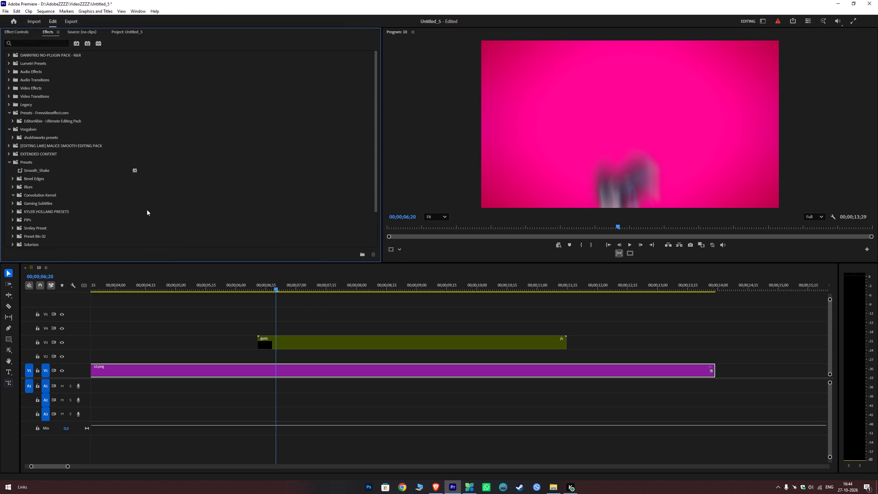
# Apply the imported Motion Shake High preset to the guns nested clip and play back from just before it starts.
pyautogui.scroll(-11, 46, 183)
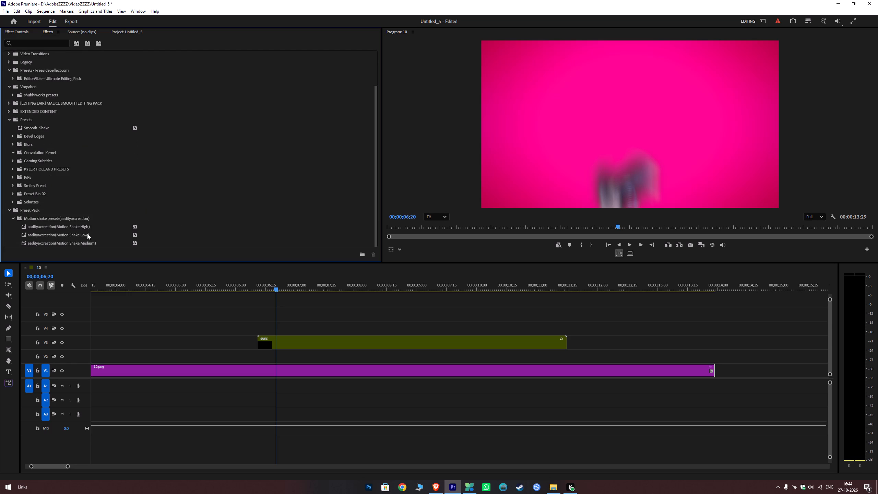
pyautogui.moveTo(81, 226); pyautogui.dragTo(272, 340)
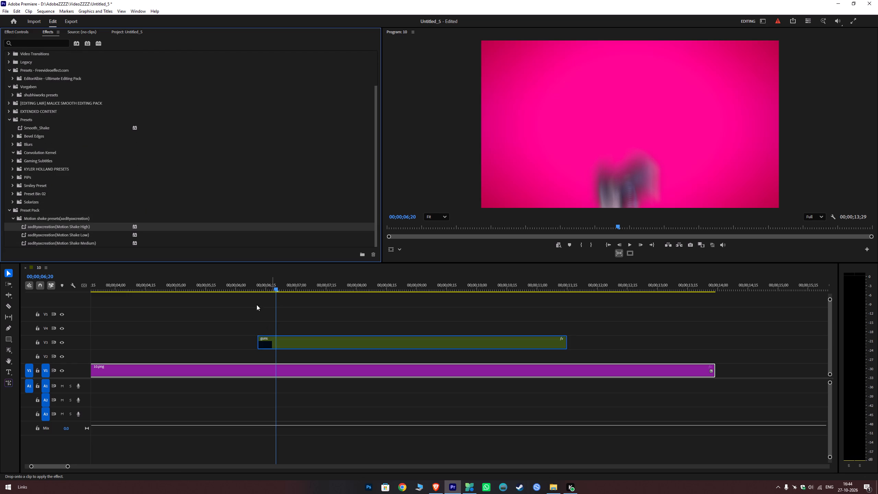
pyautogui.click(248, 289)
pyautogui.press('space')
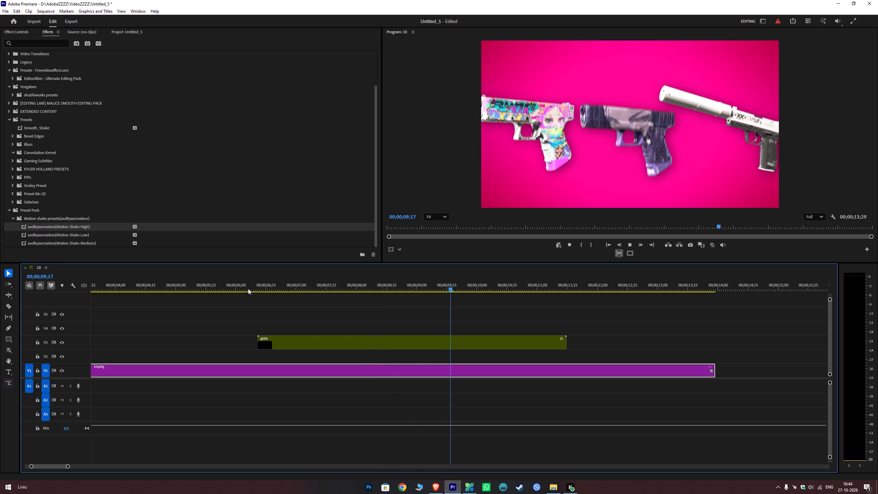
# Play back the shaken guns nest from just before it starts.
pyautogui.press('space')
pyautogui.scroll(-7, 471, 324)
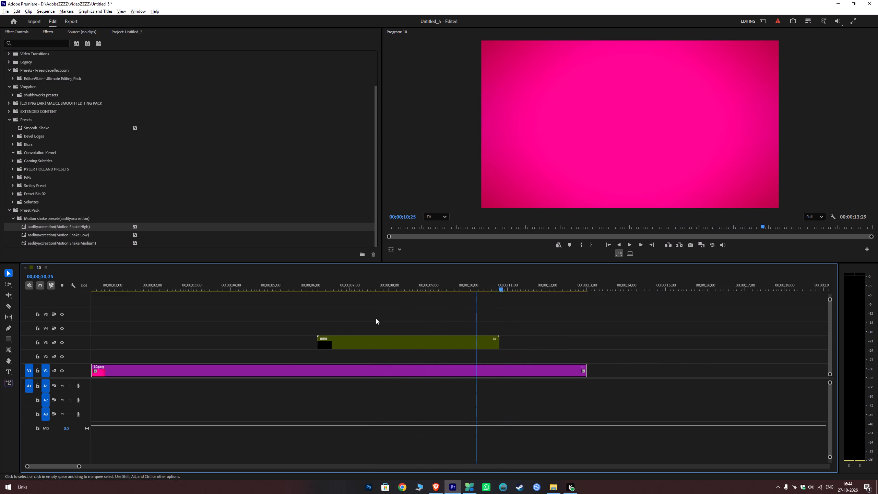
pyautogui.scroll(-6, 376, 318)
pyautogui.click(191, 287)
pyautogui.press('space')
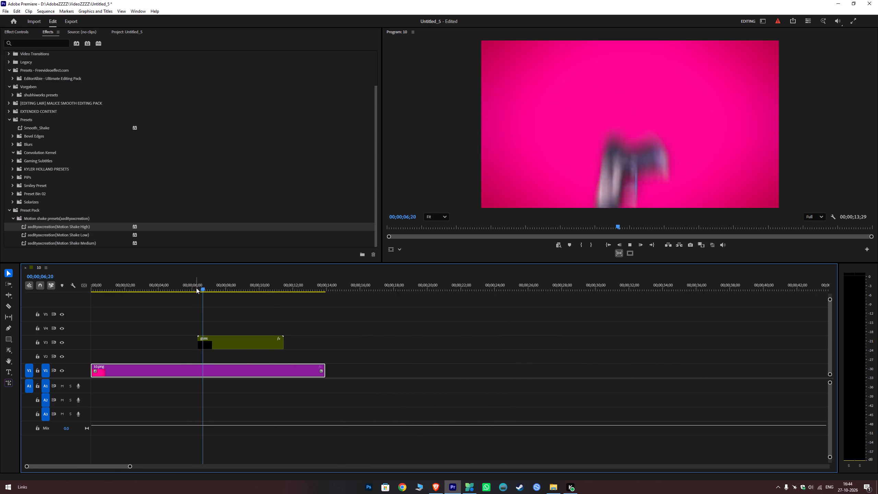
pyautogui.press('space')
# Scale the guns nested clip down to about 93 so all three guns fit inside the frame.
pyautogui.click(223, 341)
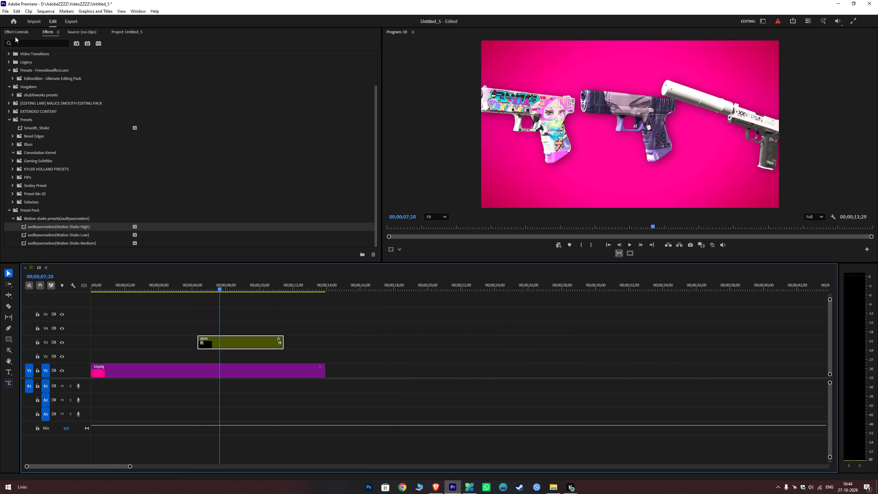
pyautogui.click(15, 34)
pyautogui.keyDown('ctrl'); pyautogui.moveTo(89, 81); pyautogui.dragTo(94, 90); pyautogui.keyUp('ctrl')
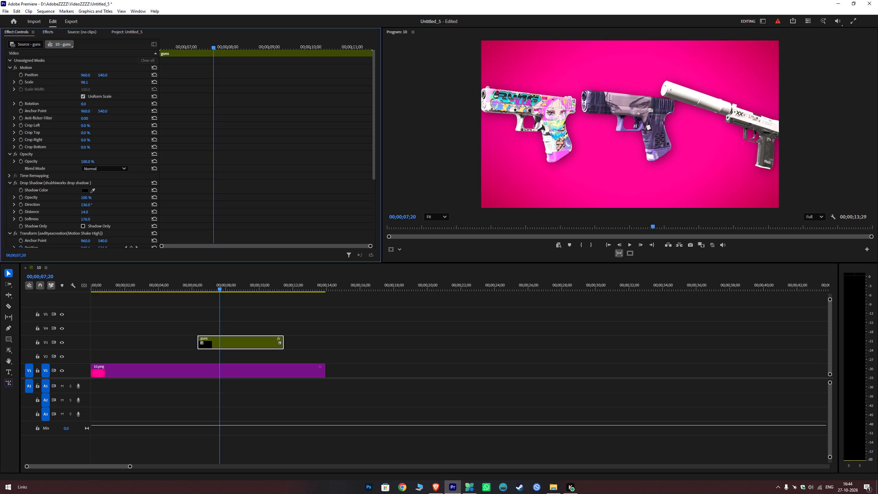
pyautogui.keyDown('ctrl'); pyautogui.moveTo(94, 90); pyautogui.dragTo(98, 109); pyautogui.keyUp('ctrl')
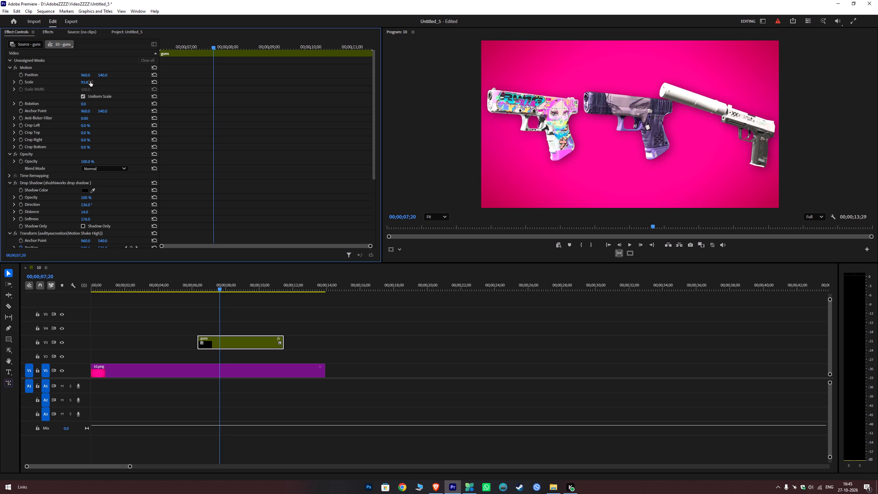
# Review the rescaled guns nest by playing the sequence from before the clip and from the start.
pyautogui.click(189, 287)
pyautogui.press('space')
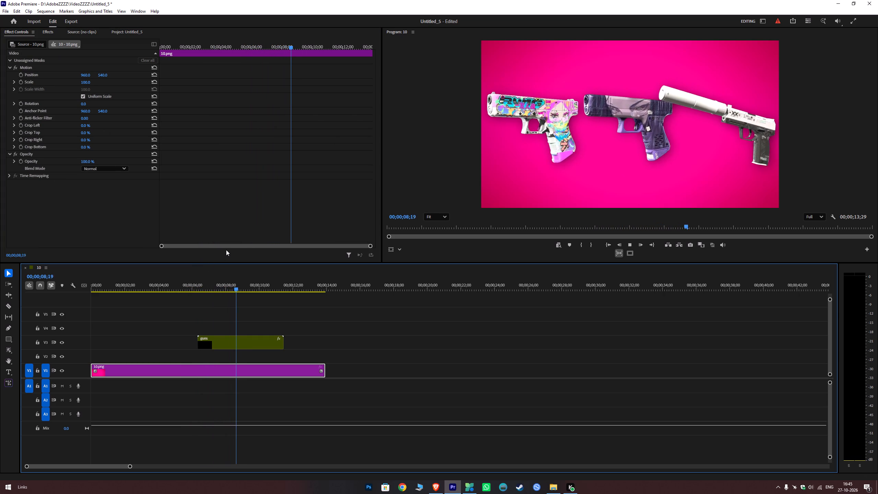
pyautogui.press('space')
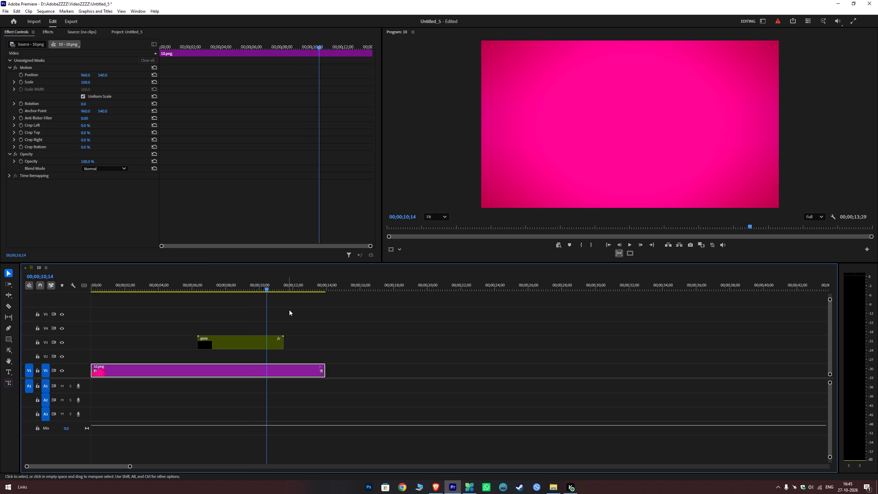
pyautogui.click(293, 314)
pyautogui.keyDown('alt'); pyautogui.moveTo(270, 291); pyautogui.dragTo(288, 298); pyautogui.keyUp('alt')
pyautogui.keyDown('alt'); pyautogui.scroll(-6, 301, 304); pyautogui.keyUp('alt')
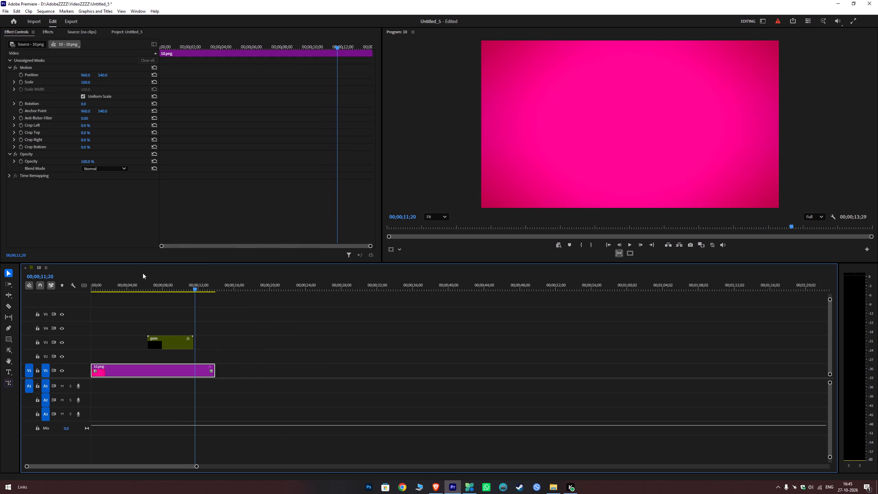
pyautogui.click(147, 288)
pyautogui.press('space')
pyautogui.press('space')
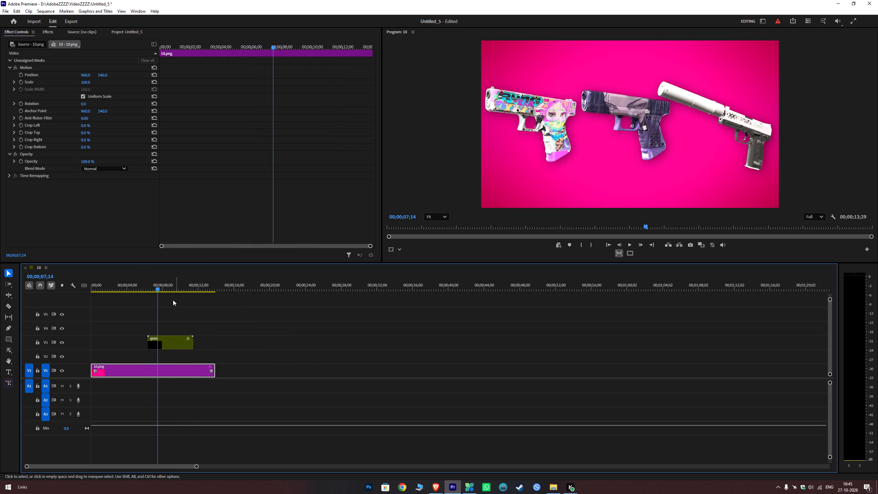
pyautogui.scroll(6, 149, 303)
pyautogui.moveTo(108, 288); pyautogui.dragTo(39, 292)
pyautogui.click(168, 311)
pyautogui.press('space')
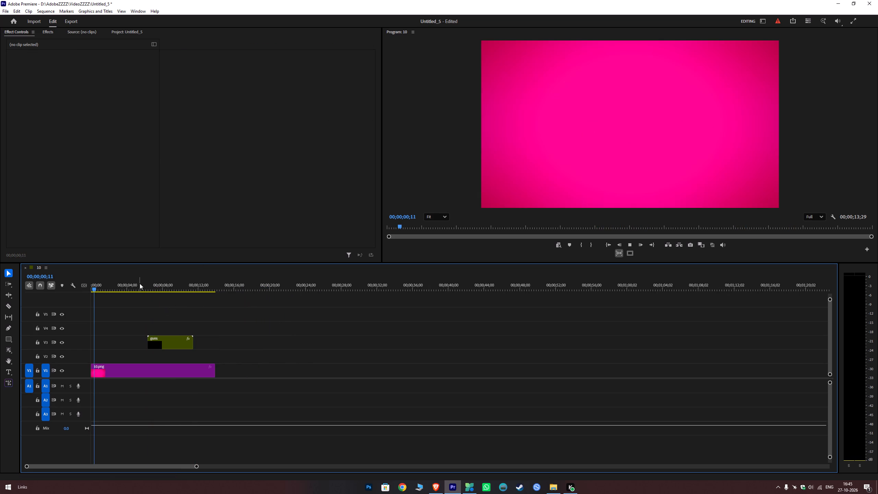
pyautogui.press('space')
# Import the Crafting_Table image from the DOWNLOAD folder into the project.
pyautogui.click(87, 34)
pyautogui.click(127, 30)
pyautogui.doubleClick(222, 119)
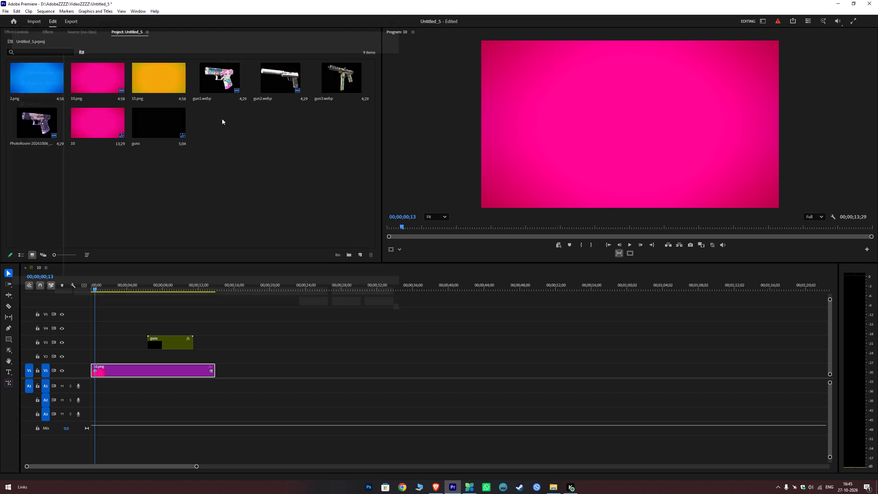
pyautogui.scroll(-1, 216, 151)
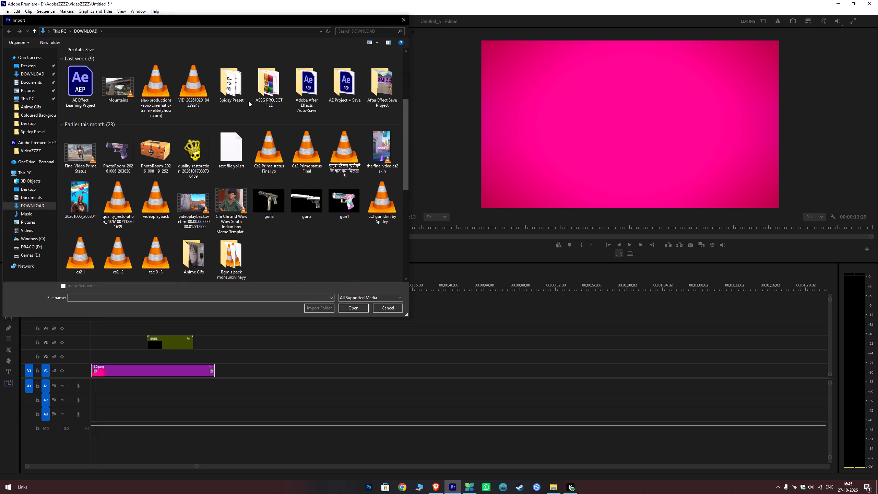
pyautogui.doubleClick(223, 93)
pyautogui.click(223, 93)
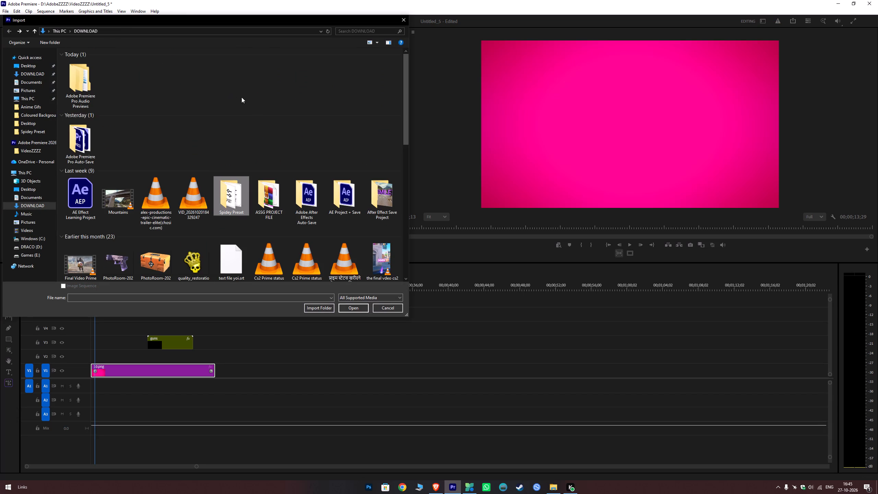
pyautogui.scroll(-1, 203, 136)
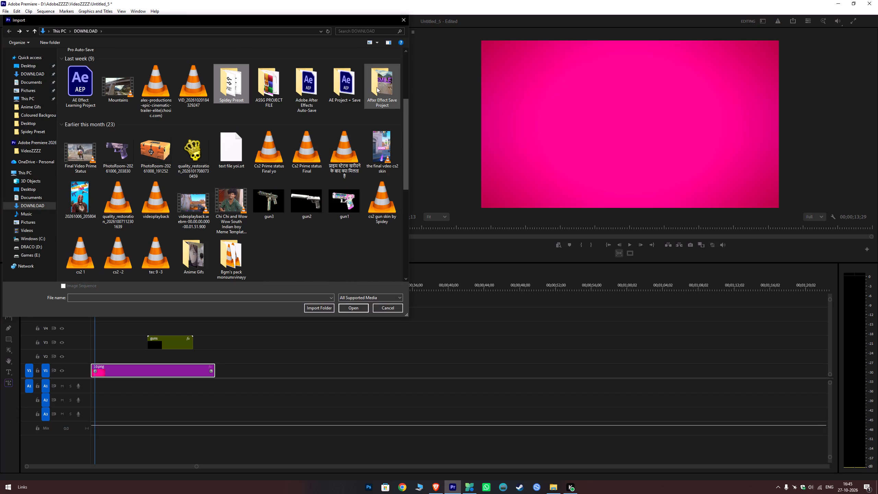
pyautogui.doubleClick(254, 92)
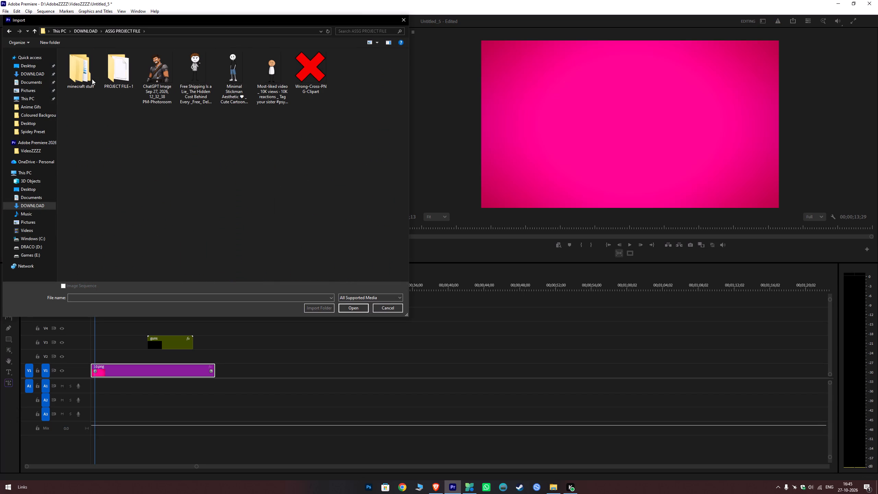
pyautogui.moveTo(326, 130); pyautogui.dragTo(337, 129)
pyautogui.scroll(-1, 367, 167)
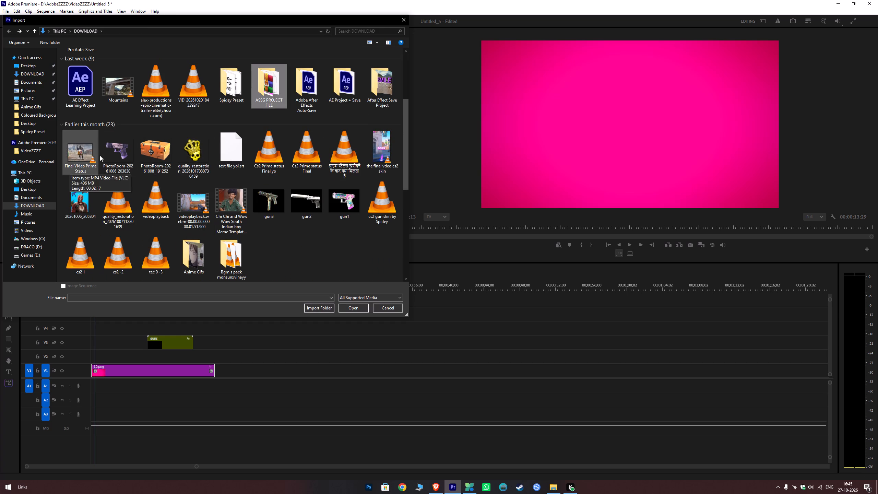
pyautogui.scroll(-2, 233, 185)
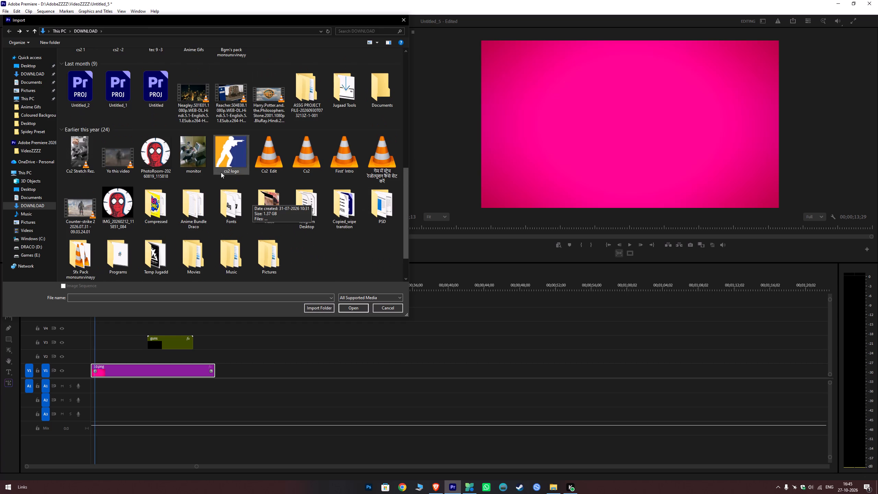
pyautogui.scroll(-3, 176, 173)
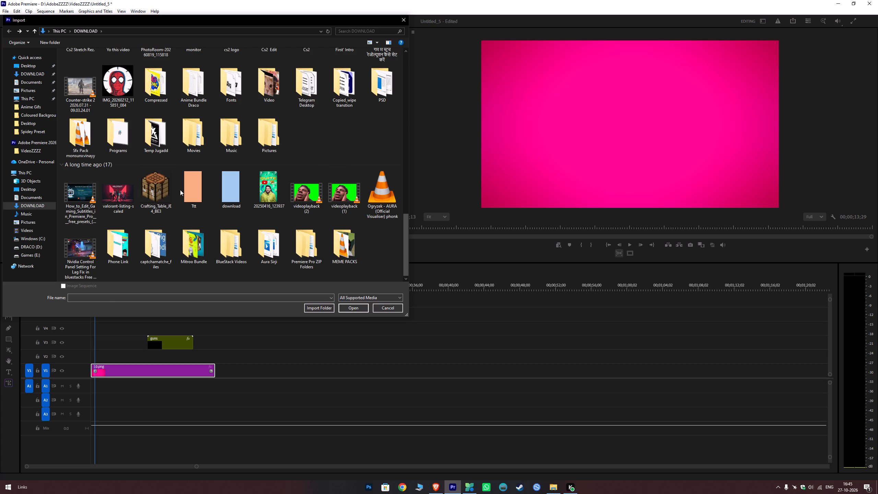
pyautogui.click(158, 188)
pyautogui.click(353, 306)
# Place the Crafting_Table image on track V5 after the guns clip, starting at about 13 seconds.
pyautogui.moveTo(215, 126); pyautogui.dragTo(208, 319)
# Play back the guns nest's motion again from its first seconds.
pyautogui.click(200, 287)
pyautogui.moveTo(152, 287); pyautogui.dragTo(136, 289)
pyautogui.press('space')
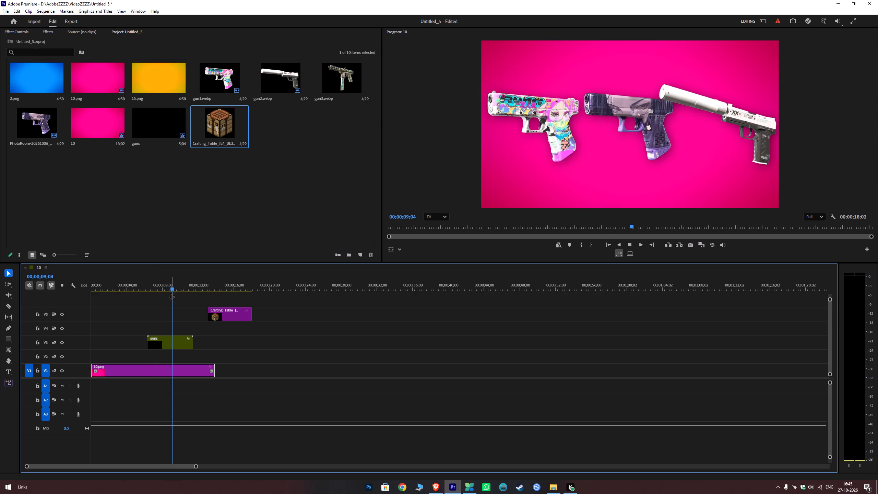
pyautogui.click(153, 292)
pyautogui.press('space')
pyautogui.click(152, 289)
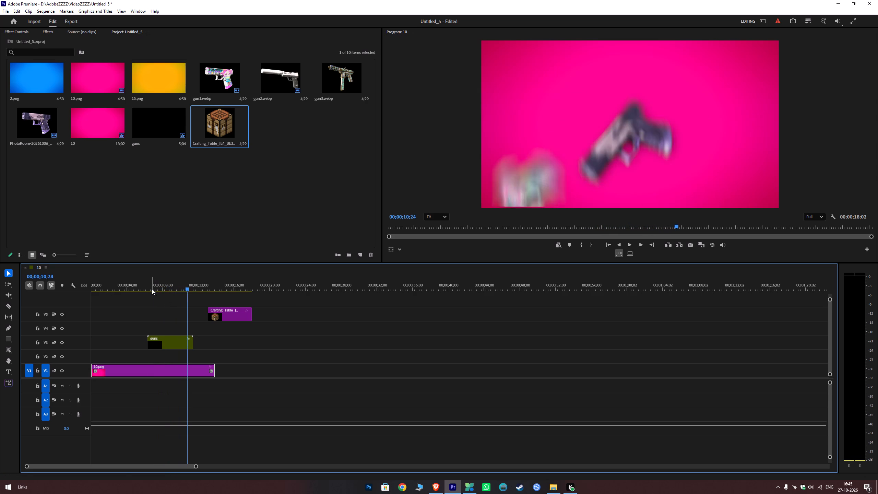
pyautogui.press('space')
pyautogui.press('space')
# Move the Crafting_Table clip earlier on V5 to start at about 12 seconds, and play back its appearance.
pyautogui.moveTo(231, 314); pyautogui.dragTo(228, 320)
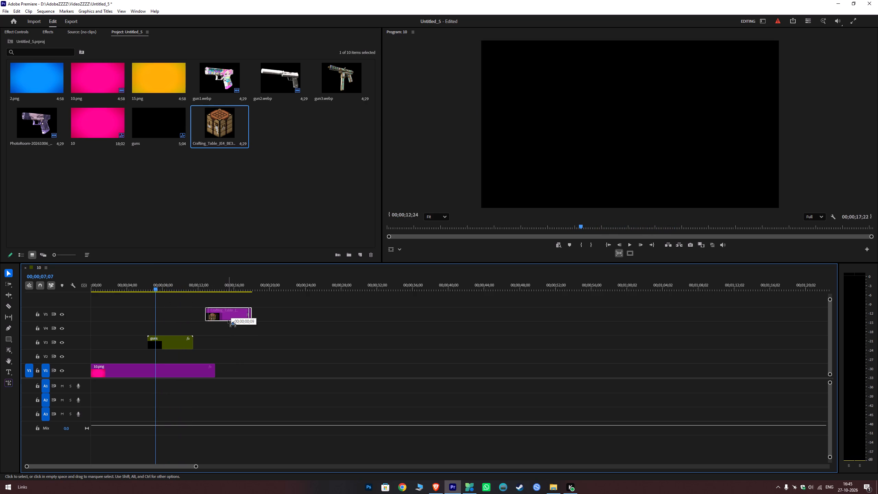
pyautogui.moveTo(228, 320); pyautogui.dragTo(229, 317)
pyautogui.click(201, 291)
pyautogui.click(198, 288)
pyautogui.press('space')
pyautogui.moveTo(225, 315); pyautogui.dragTo(217, 317)
pyautogui.click(193, 290)
pyautogui.press('space')
pyautogui.click(219, 313)
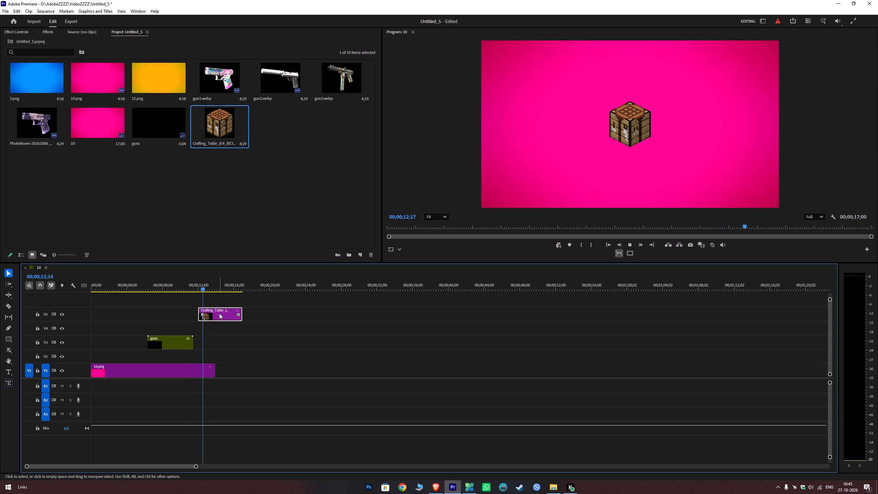
pyautogui.press('space')
# Look through the installed preset packs, down to EditorAlbie's Premium Animations Bounce folder, for an entrance animation.
pyautogui.click(52, 35)
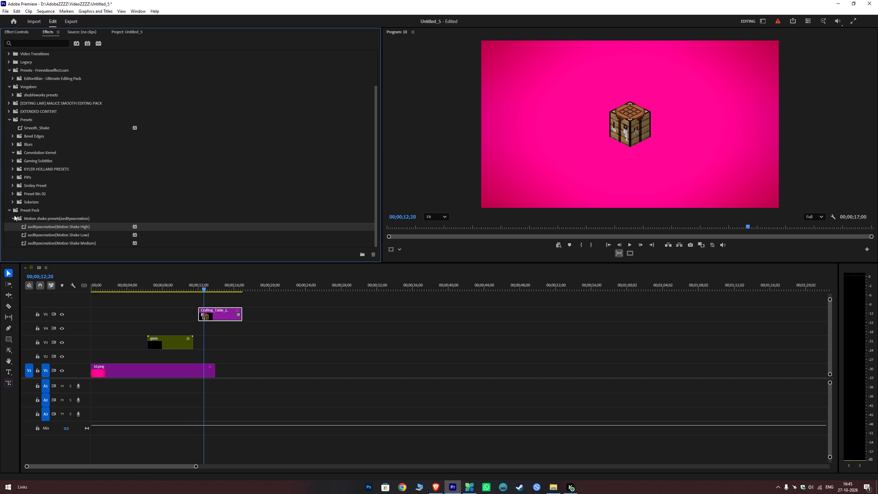
pyautogui.click(10, 209)
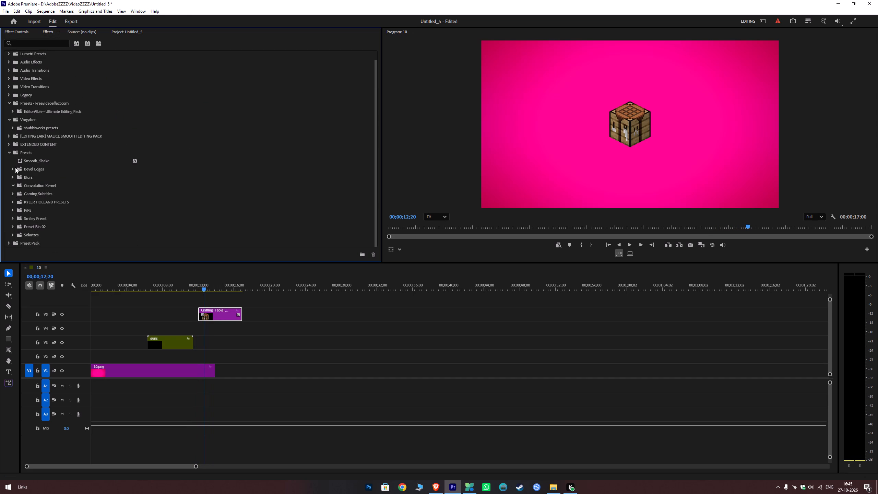
pyautogui.click(11, 151)
pyautogui.click(8, 153)
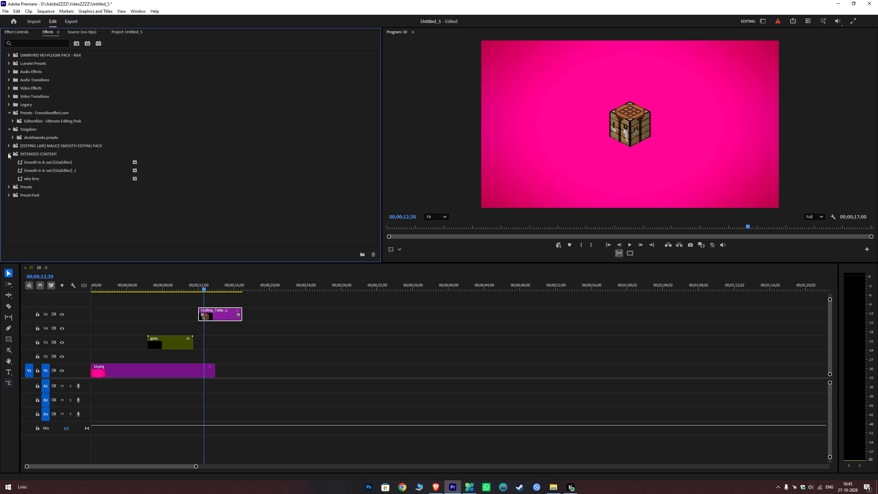
pyautogui.click(8, 153)
pyautogui.click(9, 143)
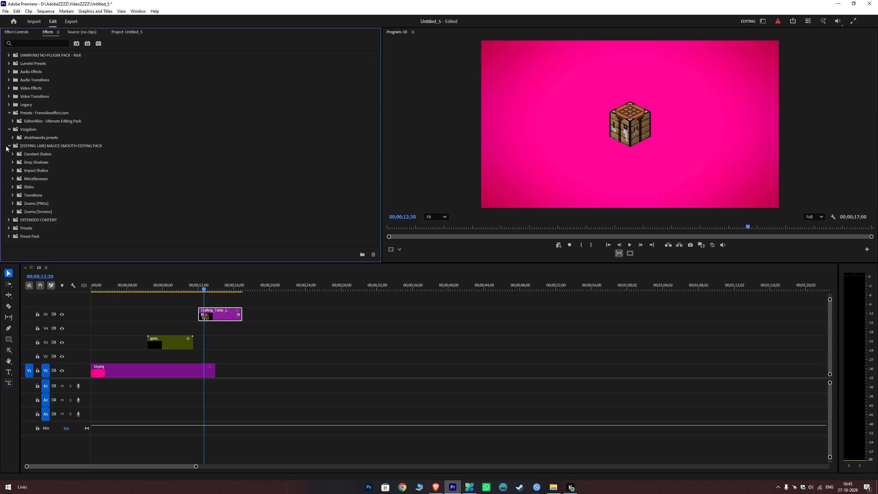
pyautogui.click(11, 146)
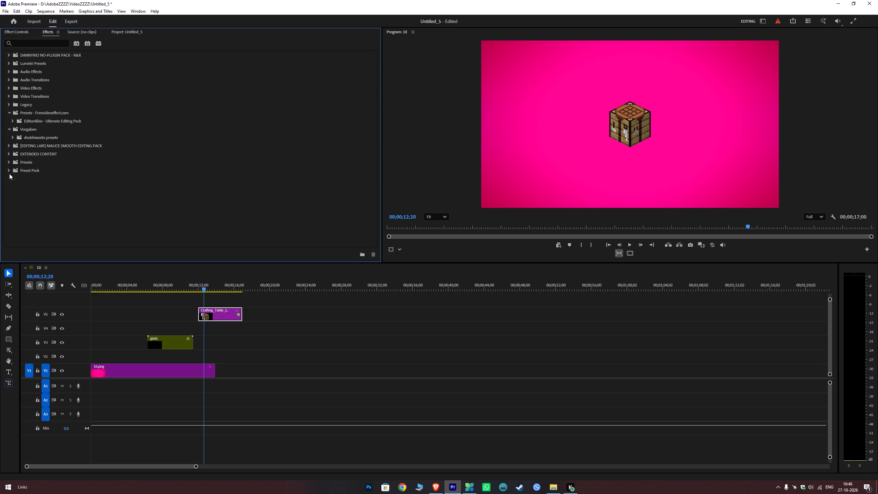
pyautogui.click(12, 121)
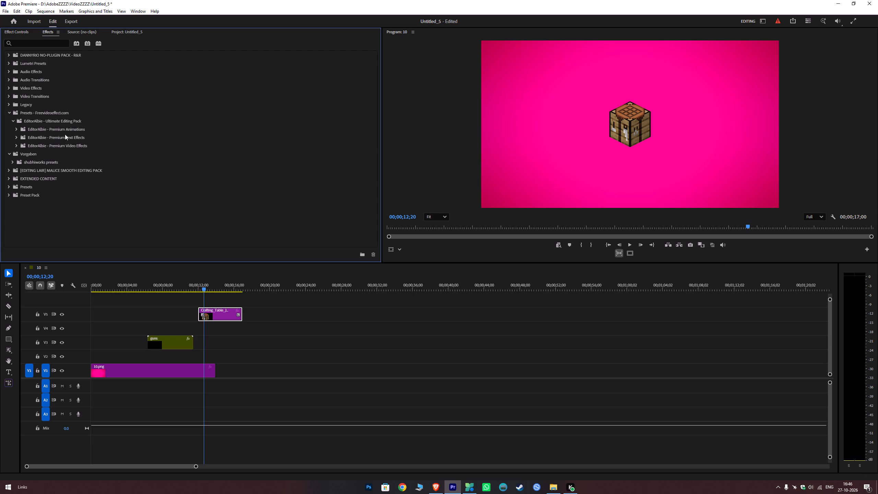
pyautogui.click(17, 127)
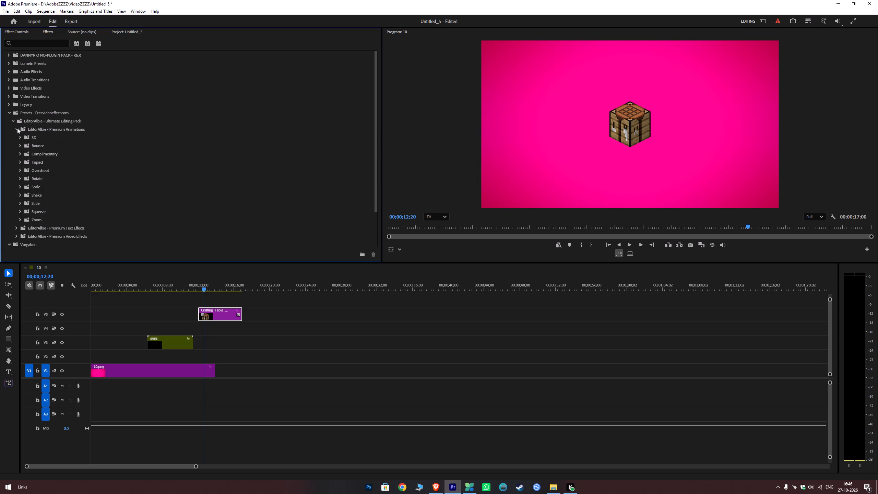
pyautogui.click(21, 146)
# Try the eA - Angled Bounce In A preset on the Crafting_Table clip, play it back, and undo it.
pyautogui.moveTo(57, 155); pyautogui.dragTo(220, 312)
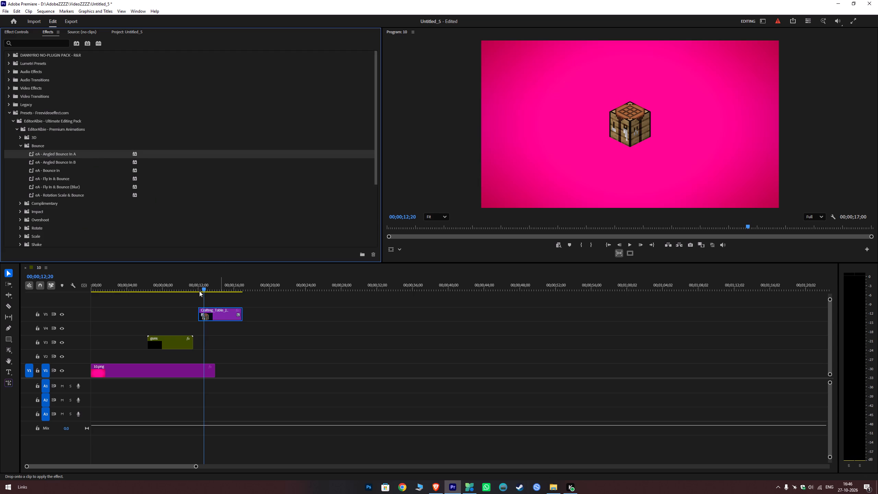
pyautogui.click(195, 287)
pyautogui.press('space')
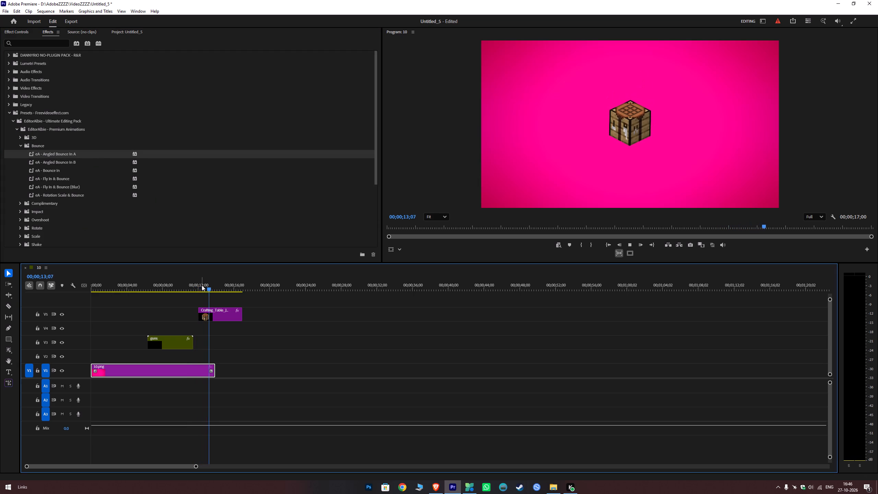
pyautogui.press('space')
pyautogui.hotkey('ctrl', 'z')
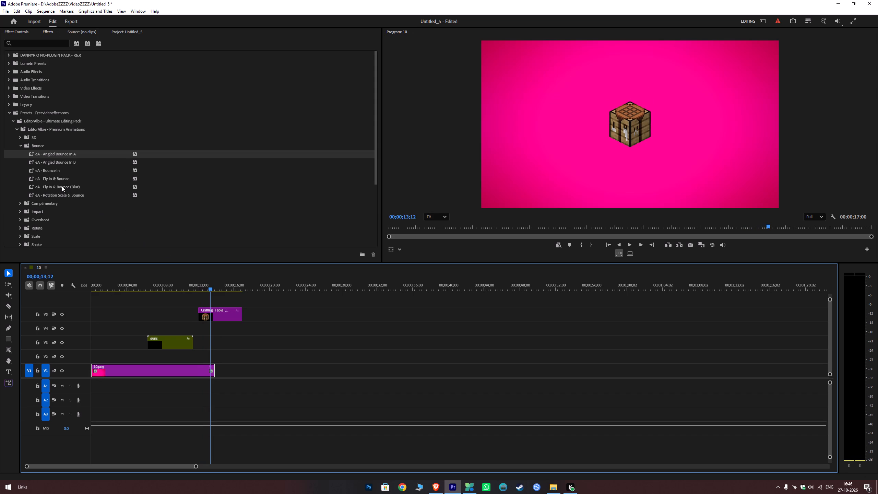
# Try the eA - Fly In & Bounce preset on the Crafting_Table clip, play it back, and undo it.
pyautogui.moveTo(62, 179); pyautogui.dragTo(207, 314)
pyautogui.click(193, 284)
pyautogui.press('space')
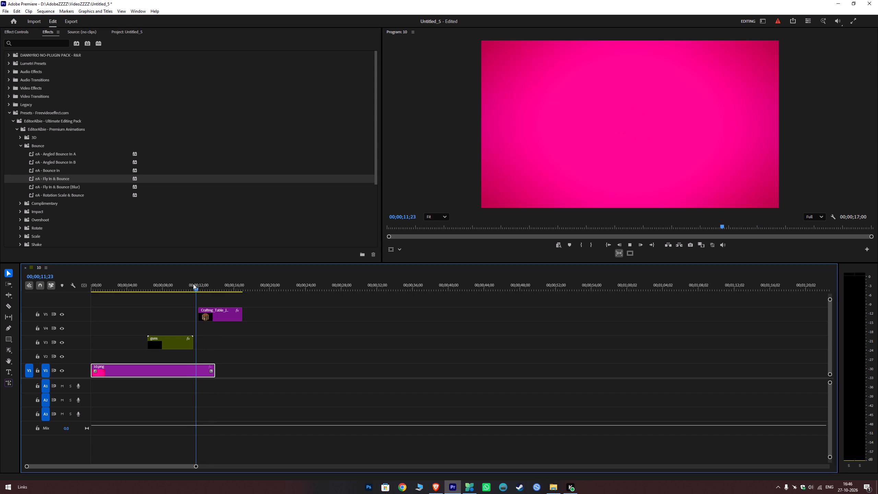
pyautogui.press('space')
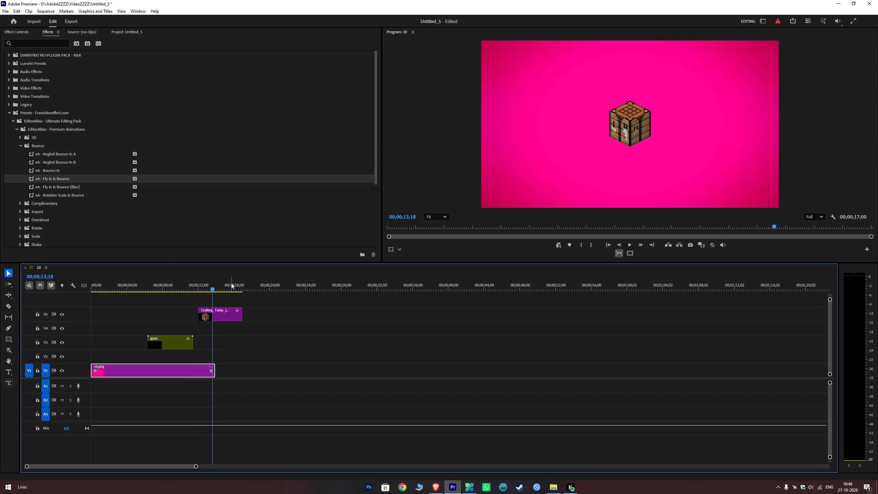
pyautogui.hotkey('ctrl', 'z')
# Apply the eA - Rotation Scale & Bounce preset to the Crafting_Table clip and play back from just before it.
pyautogui.moveTo(58, 197); pyautogui.dragTo(209, 312)
pyautogui.click(195, 289)
pyautogui.press('space')
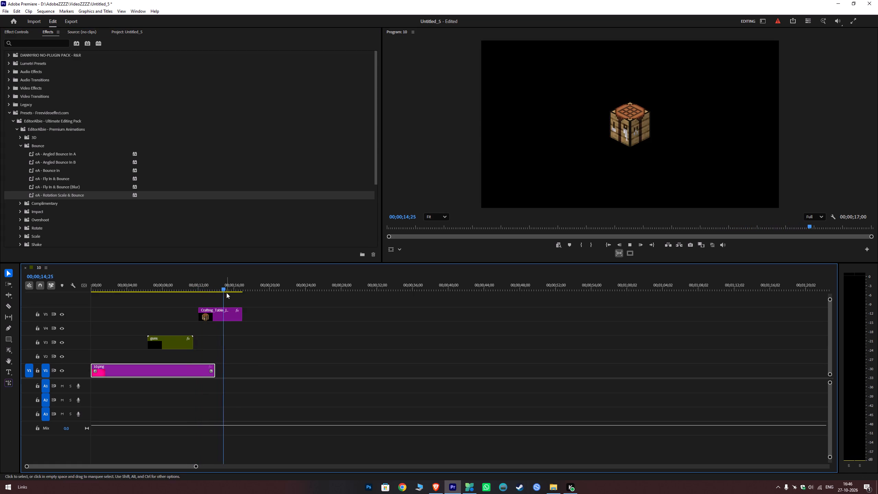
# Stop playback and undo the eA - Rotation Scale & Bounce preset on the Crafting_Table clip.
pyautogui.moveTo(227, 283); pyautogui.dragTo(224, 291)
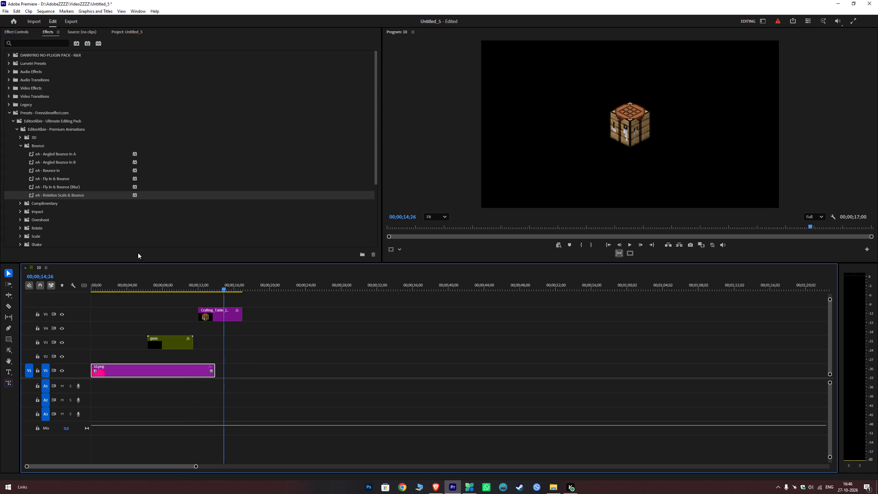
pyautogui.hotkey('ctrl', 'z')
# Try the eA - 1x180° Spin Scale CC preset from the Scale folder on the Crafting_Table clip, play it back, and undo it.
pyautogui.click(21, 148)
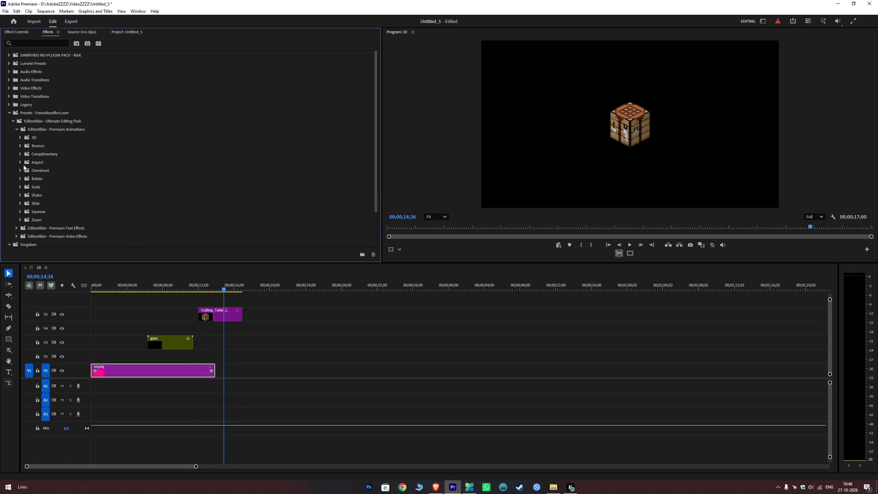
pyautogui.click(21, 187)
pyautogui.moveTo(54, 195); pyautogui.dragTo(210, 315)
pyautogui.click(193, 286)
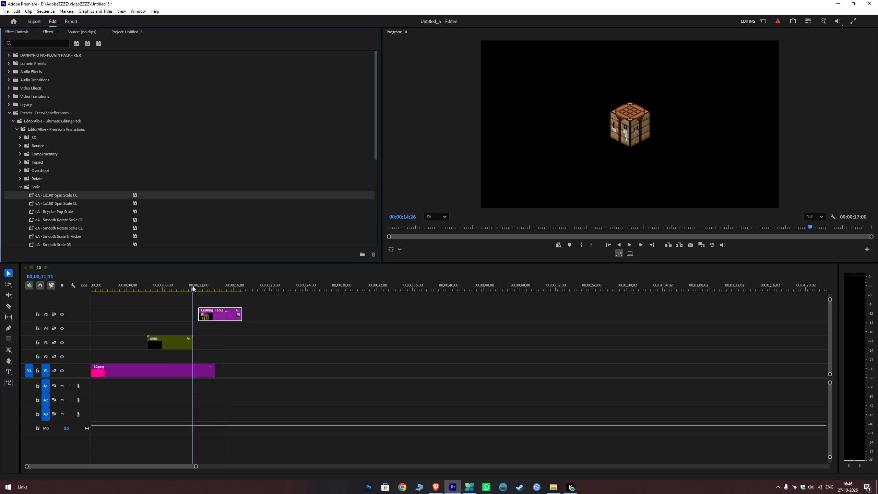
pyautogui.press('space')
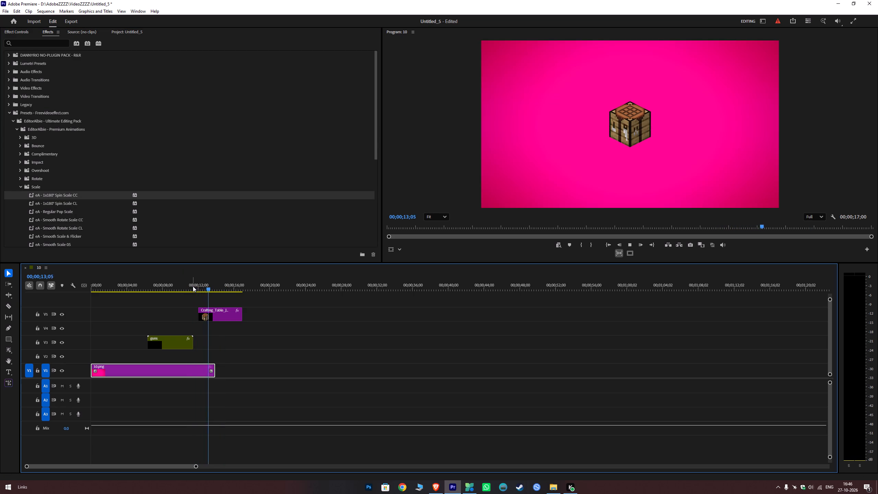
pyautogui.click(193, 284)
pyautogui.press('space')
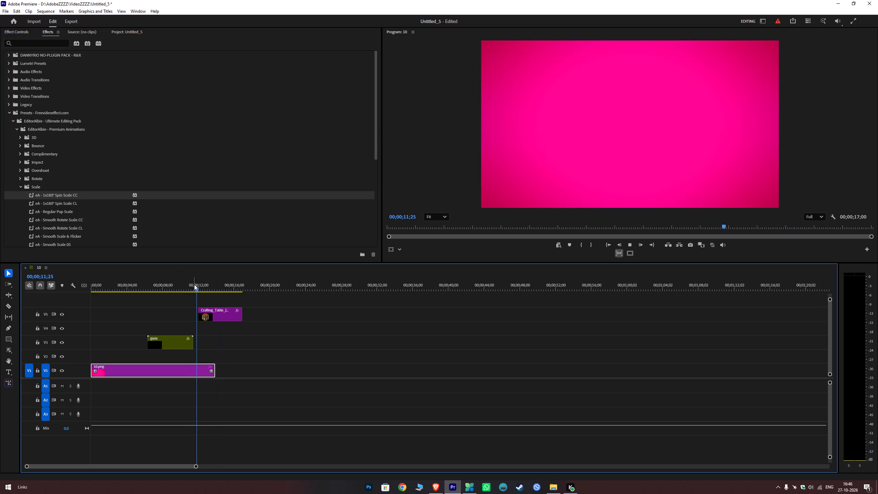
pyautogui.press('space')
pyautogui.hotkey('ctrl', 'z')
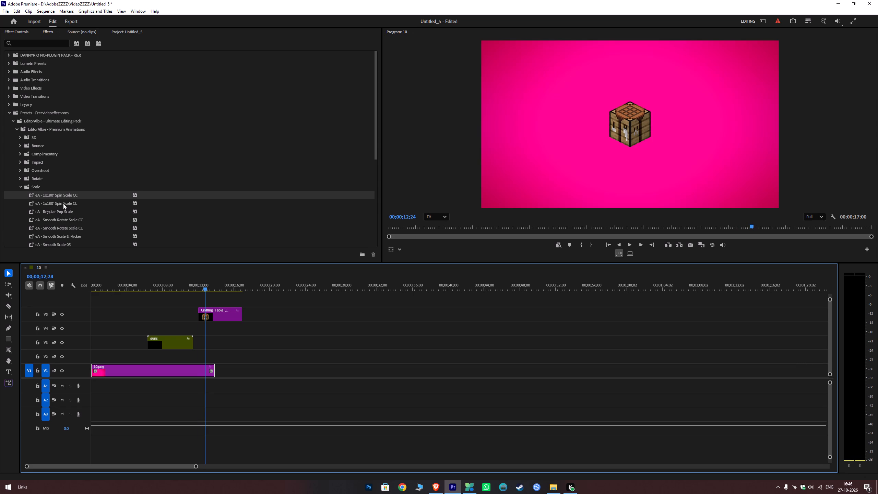
# Apply the eA - 1x180° Spin Scale CL preset to the Crafting_Table clip and play it back from just before the clip.
pyautogui.moveTo(63, 202); pyautogui.dragTo(200, 315)
pyautogui.click(196, 285)
pyautogui.press('space')
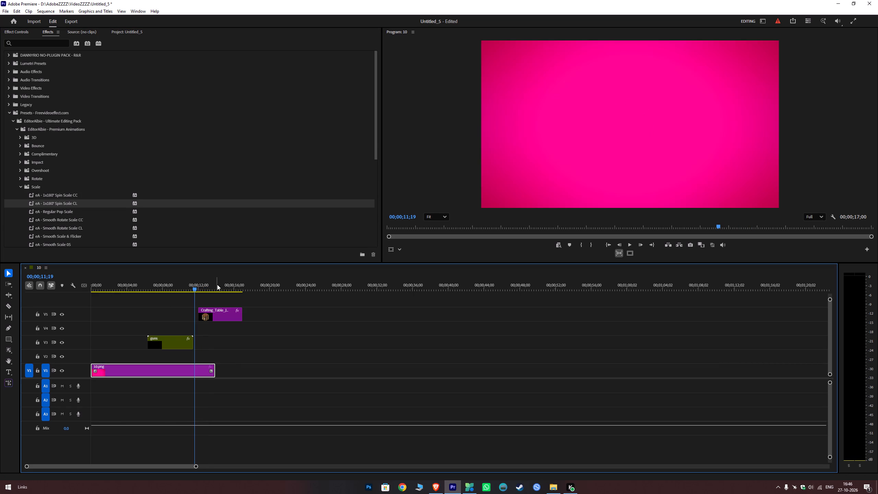
pyautogui.press('space')
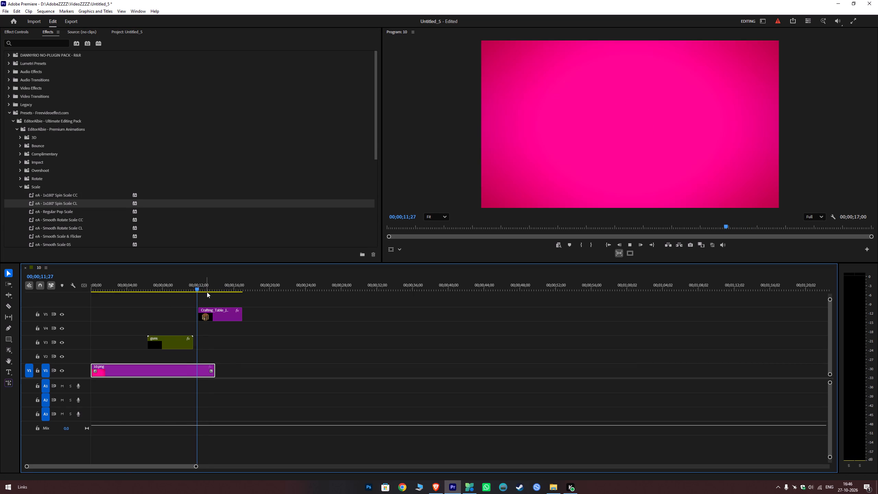
pyautogui.moveTo(224, 288); pyautogui.dragTo(232, 291)
pyautogui.press('space')
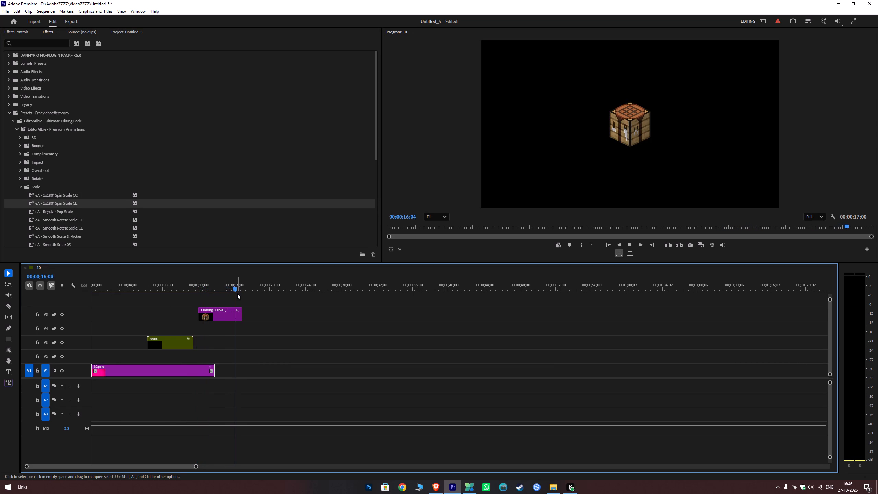
pyautogui.press('space')
pyautogui.moveTo(184, 283); pyautogui.dragTo(191, 293)
pyautogui.press('space')
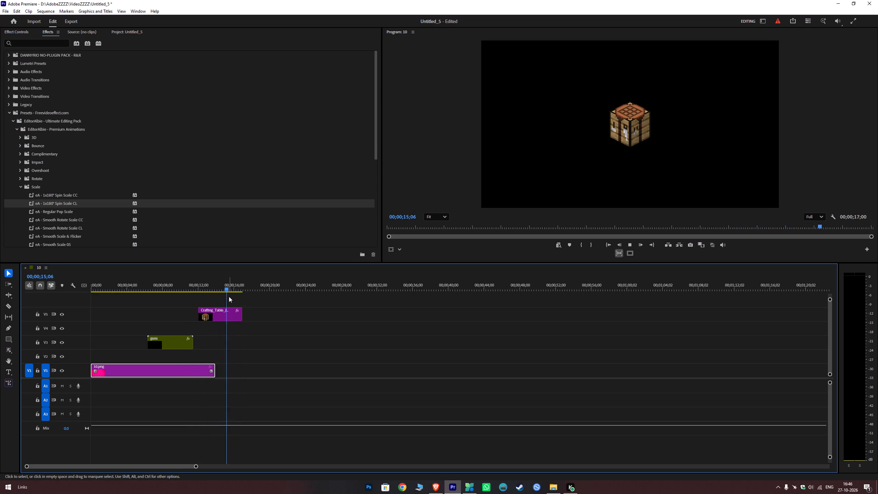
pyautogui.press('space')
# Split the Crafting_Table clip on V5 at 00;00;15;20.
pyautogui.keyDown('alt'); pyautogui.scroll(12, 239, 311); pyautogui.keyUp('alt')
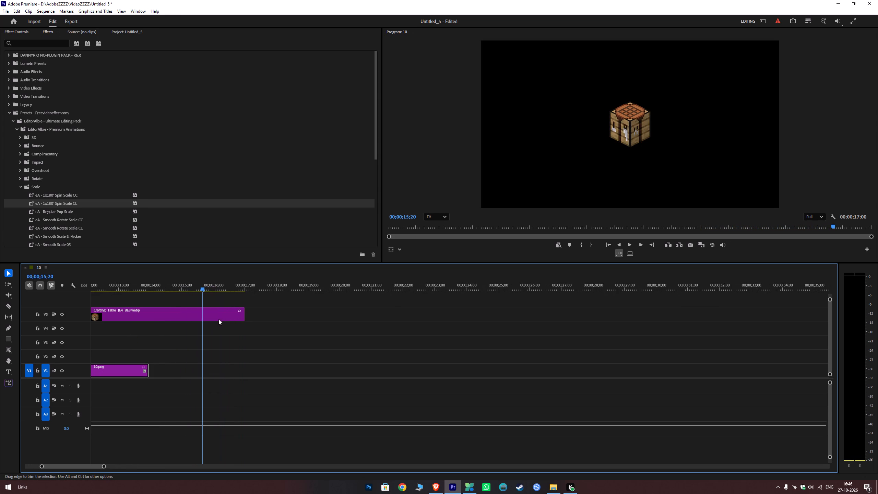
pyautogui.press('c')
pyautogui.click(203, 315)
pyautogui.press('v')
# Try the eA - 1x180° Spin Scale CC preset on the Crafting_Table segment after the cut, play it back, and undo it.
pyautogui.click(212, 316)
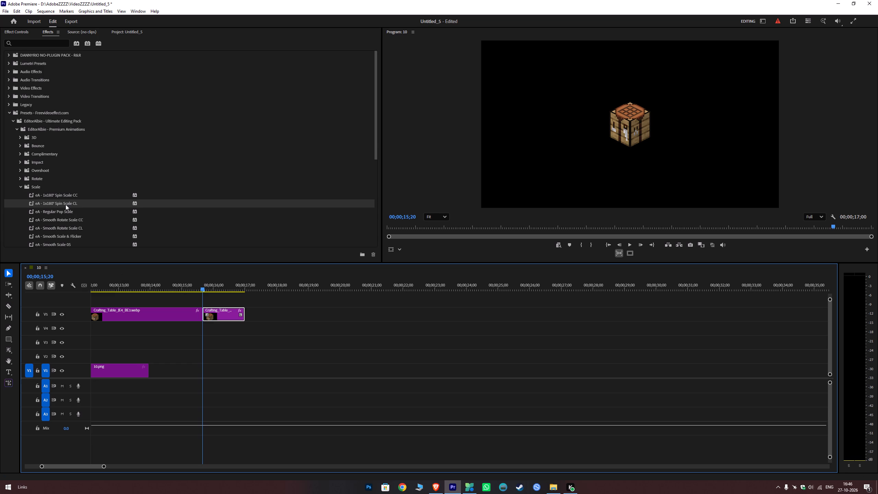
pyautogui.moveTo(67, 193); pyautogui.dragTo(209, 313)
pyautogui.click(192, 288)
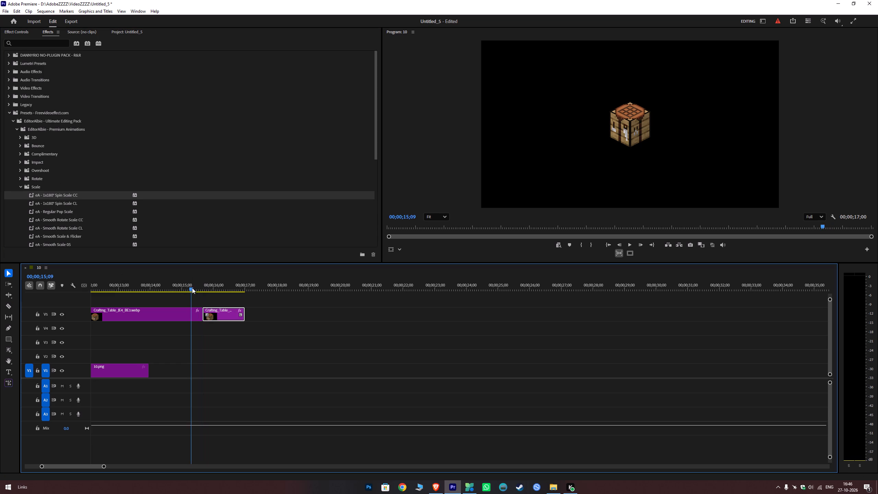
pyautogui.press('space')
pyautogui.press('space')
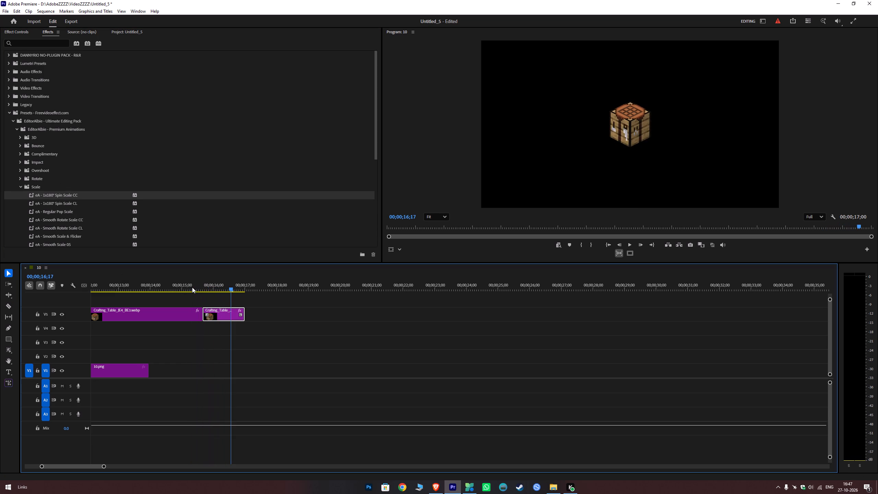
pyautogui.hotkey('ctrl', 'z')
# Play back the two Crafting_Table segments and look through the presets down to the Smiley Preset bin for another animation.
pyautogui.moveTo(184, 287); pyautogui.dragTo(119, 290)
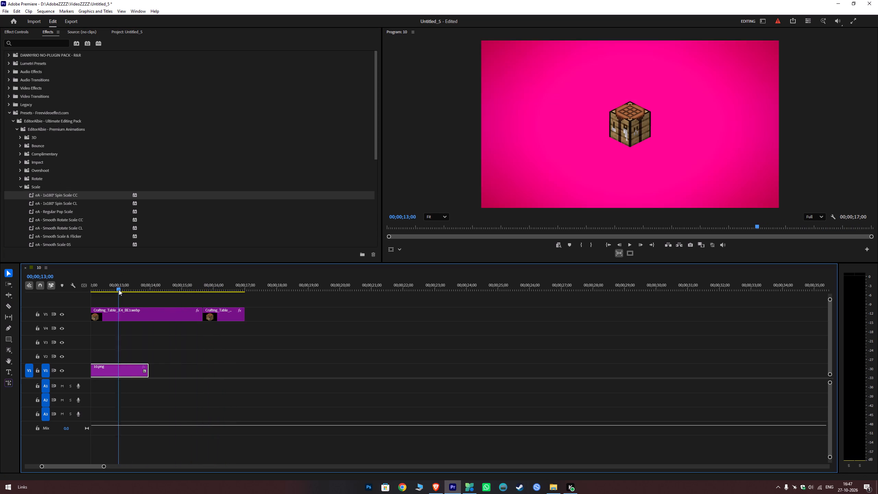
pyautogui.moveTo(119, 290); pyautogui.dragTo(116, 290)
pyautogui.press('space')
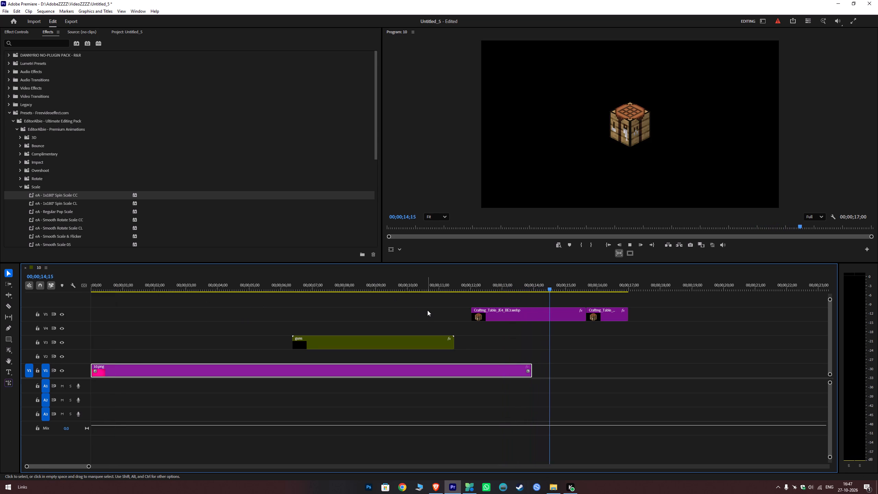
pyautogui.scroll(-4, 574, 324)
pyautogui.press('space')
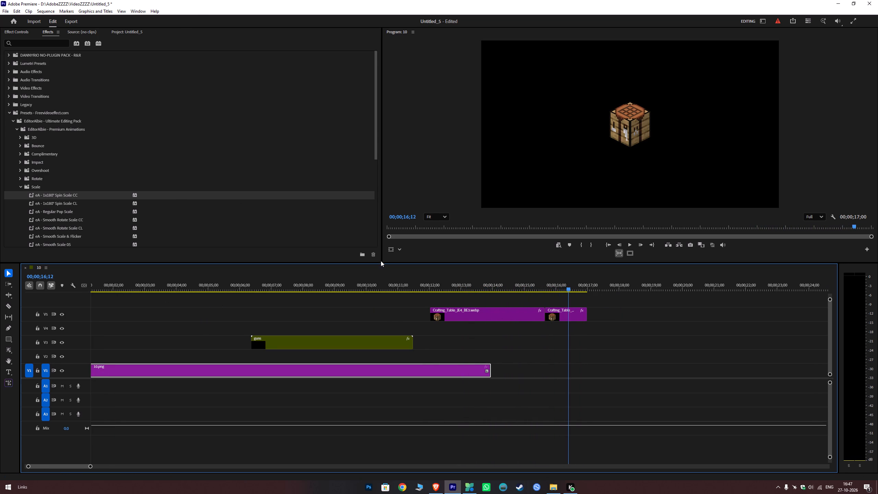
pyautogui.scroll(-15, 32, 170)
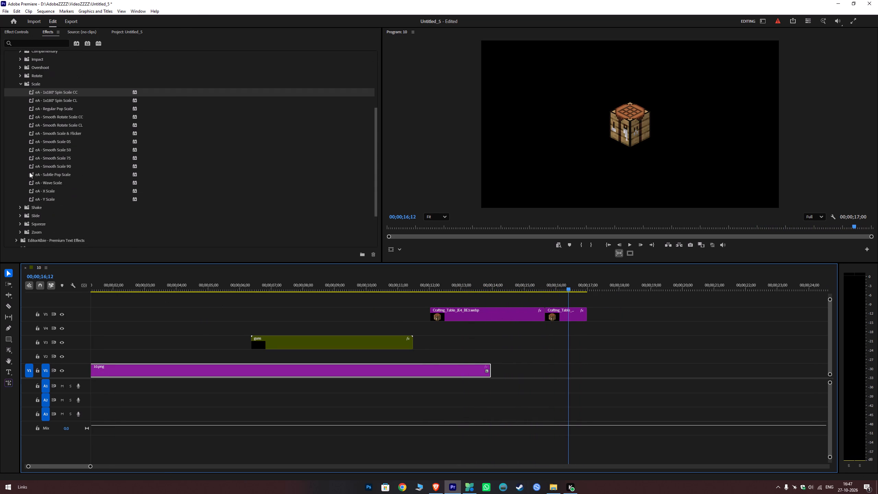
pyautogui.scroll(-17, 29, 172)
pyautogui.click(5, 235)
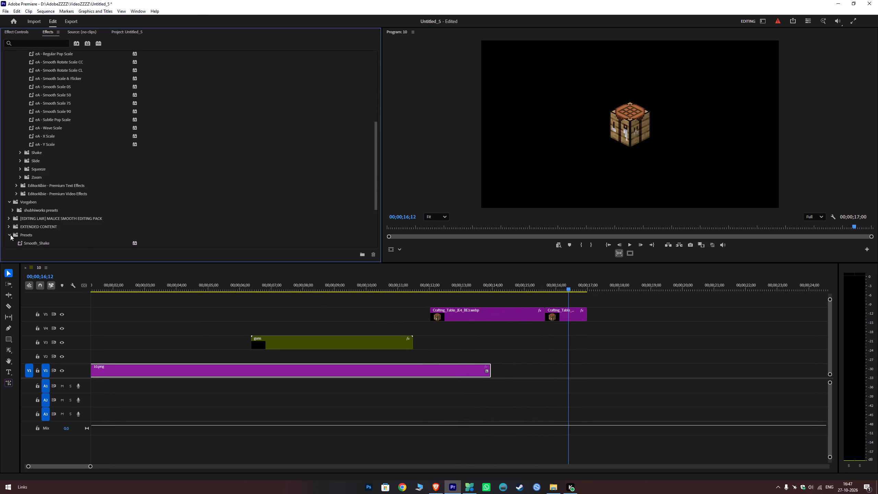
pyautogui.scroll(-14, 37, 231)
pyautogui.click(12, 220)
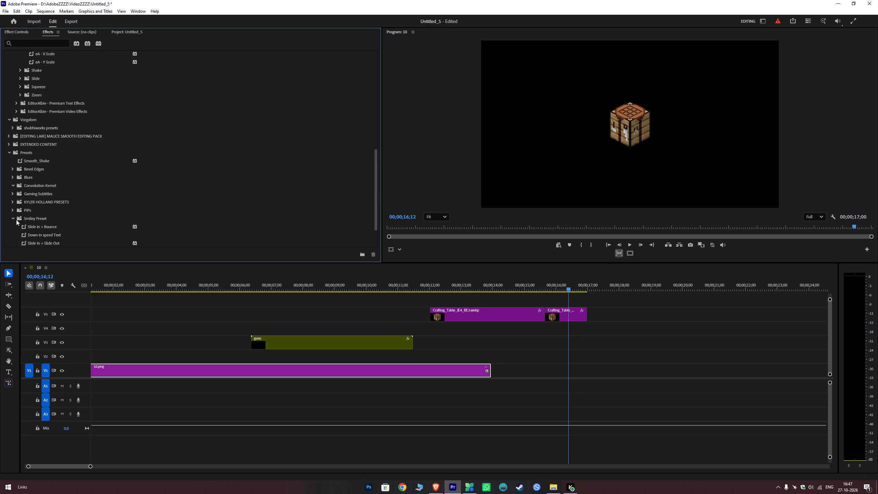
pyautogui.scroll(-5, 56, 221)
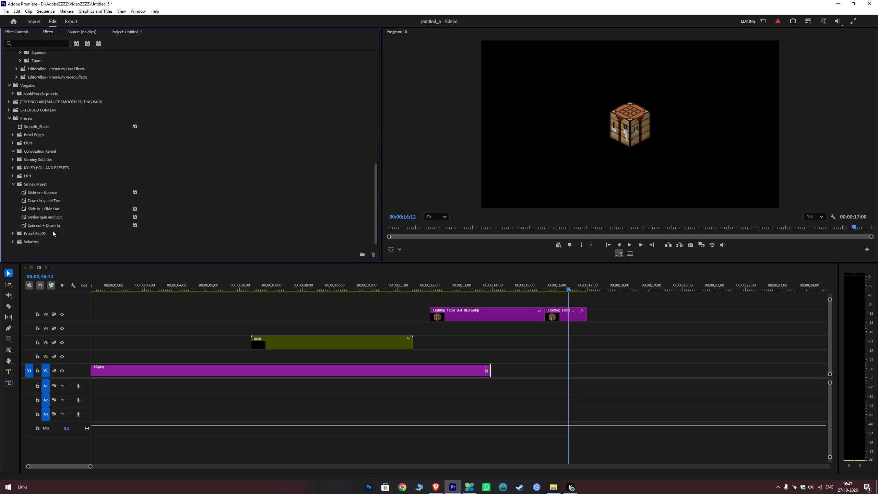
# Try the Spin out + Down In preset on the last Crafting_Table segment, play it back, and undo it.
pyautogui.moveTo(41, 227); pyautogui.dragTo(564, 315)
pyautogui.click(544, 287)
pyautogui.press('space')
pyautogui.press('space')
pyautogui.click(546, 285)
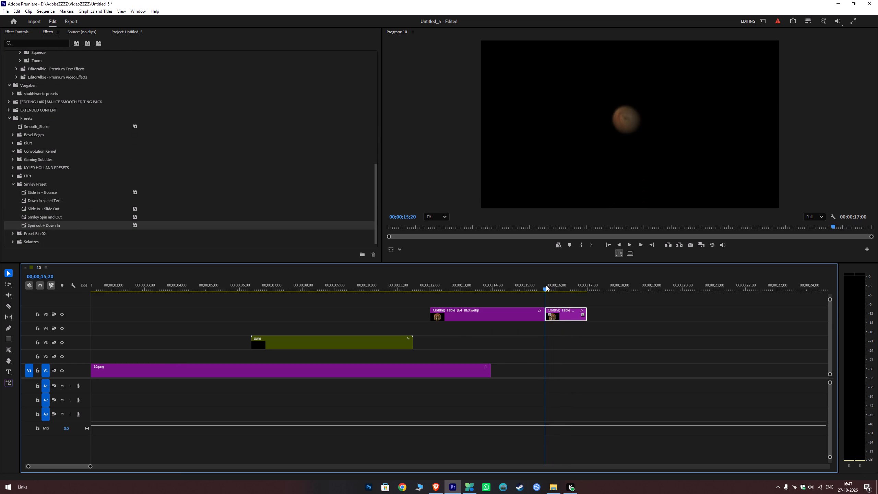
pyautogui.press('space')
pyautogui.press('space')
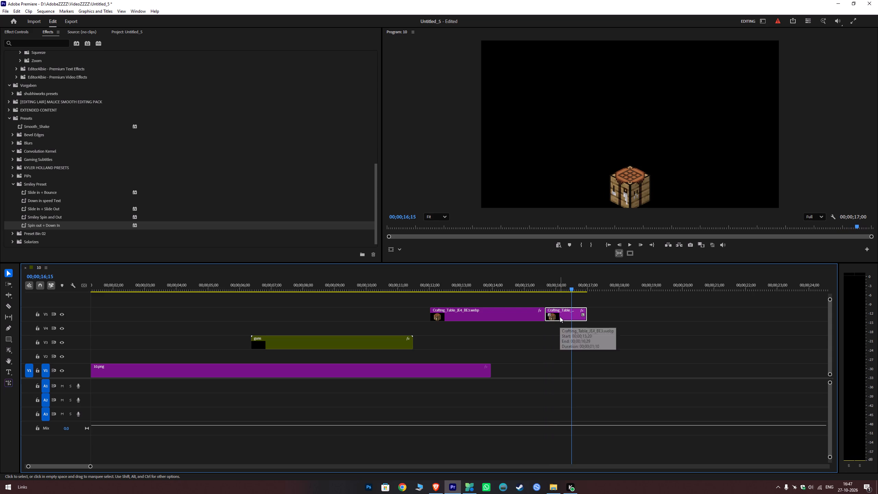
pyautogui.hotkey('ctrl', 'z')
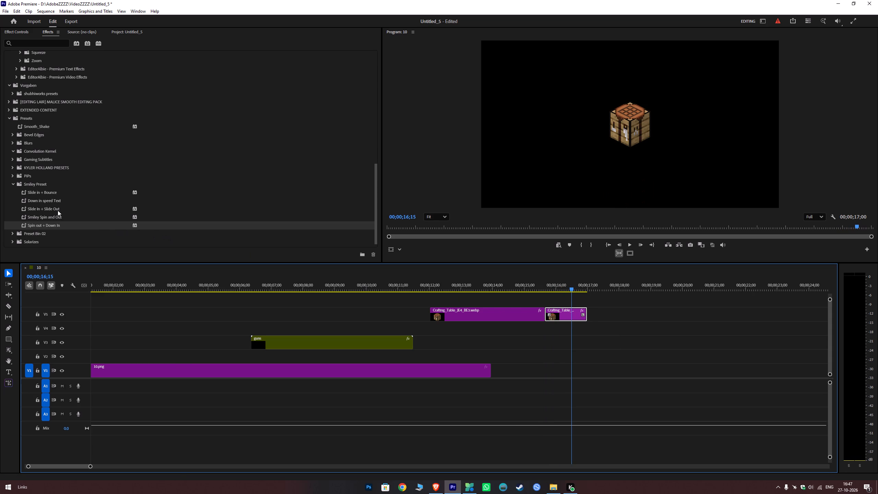
# Apply the Slide In + Slide Out preset to the last Crafting_Table segment.
pyautogui.moveTo(41, 208); pyautogui.dragTo(561, 315)
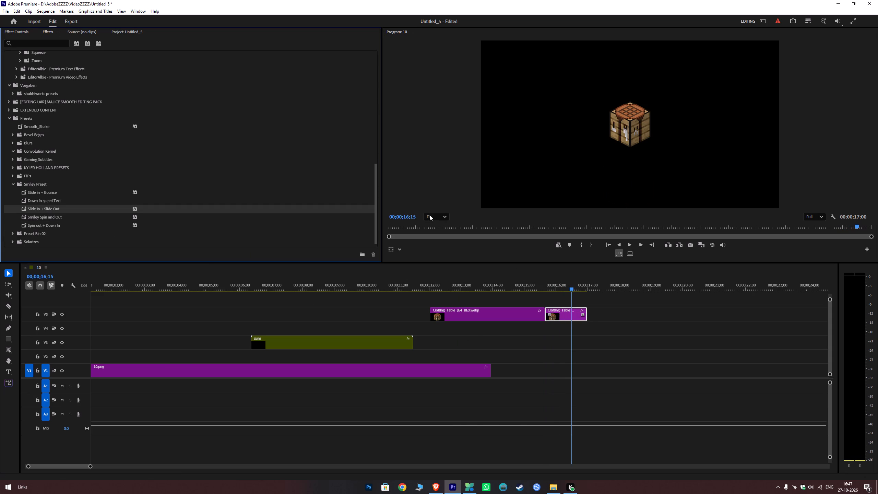
# Delete the slide-in Position keyframes from the first Transform (Slide In + Slide Out) effect on the last Crafting_Table segment.
pyautogui.click(16, 33)
pyautogui.scroll(-20, 240, 124)
pyautogui.scroll(-2, 240, 124)
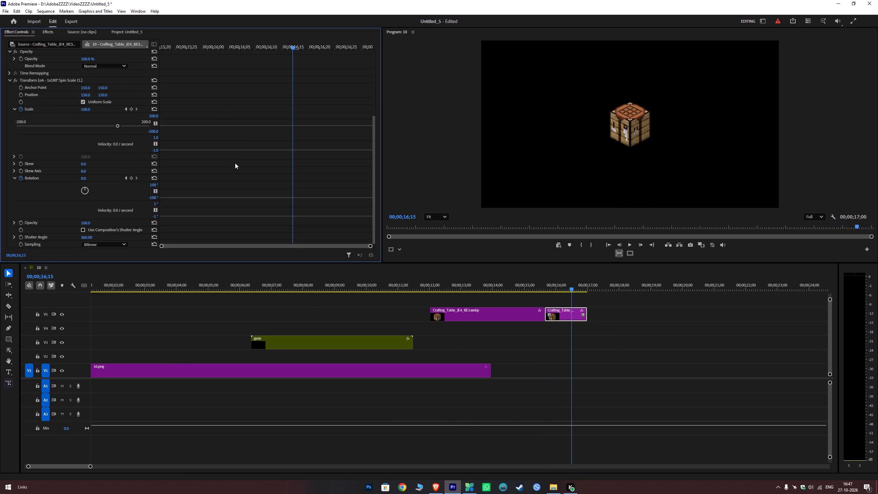
pyautogui.scroll(-11, 235, 163)
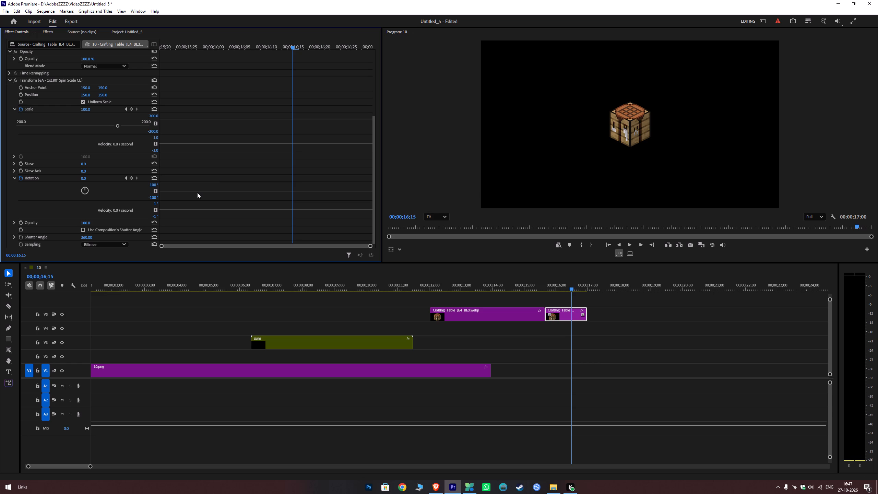
pyautogui.scroll(20, 197, 192)
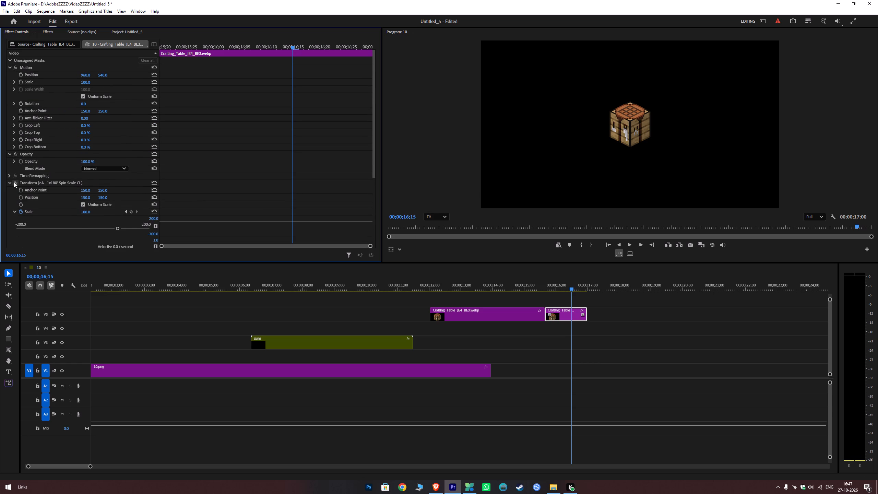
pyautogui.click(9, 182)
pyautogui.scroll(-5, 256, 180)
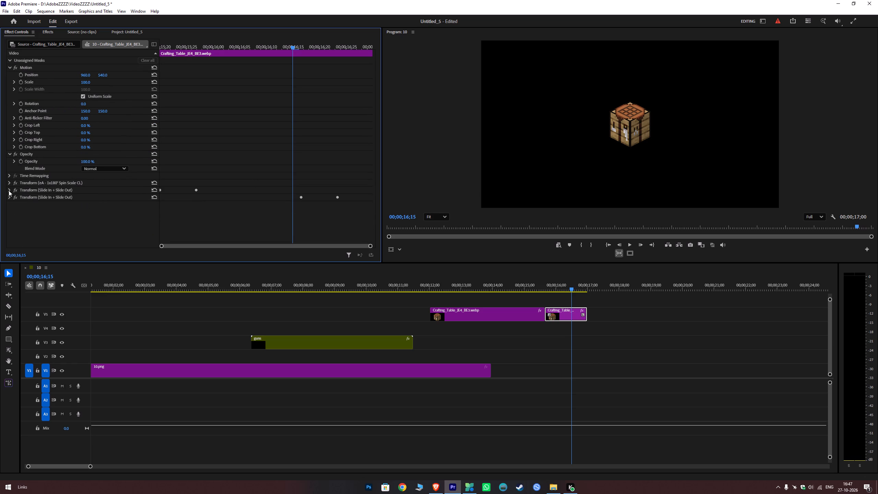
pyautogui.click(10, 190)
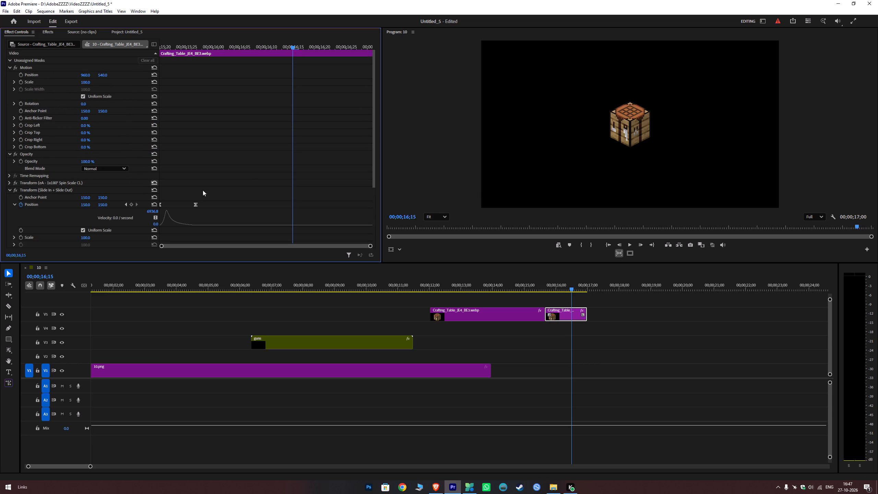
pyautogui.moveTo(223, 192); pyautogui.dragTo(135, 213)
pyautogui.moveTo(215, 45); pyautogui.dragTo(147, 51)
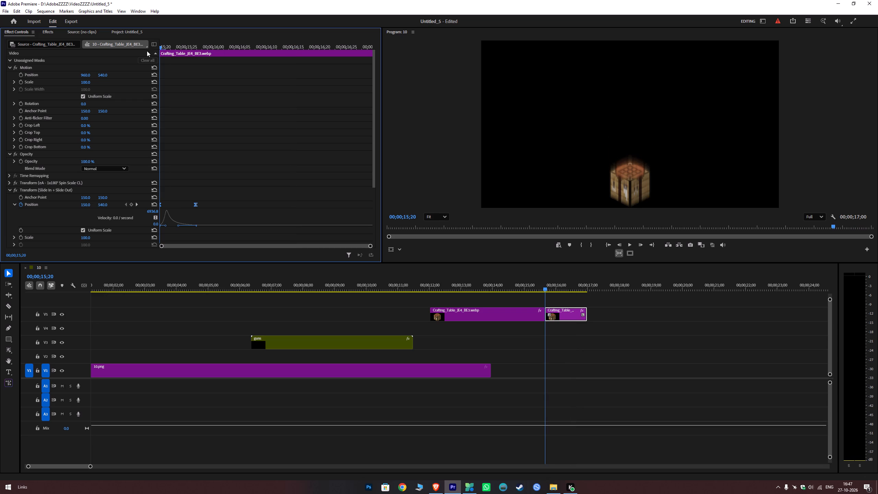
pyautogui.moveTo(147, 51); pyautogui.dragTo(178, 68)
pyautogui.moveTo(225, 179); pyautogui.dragTo(143, 211)
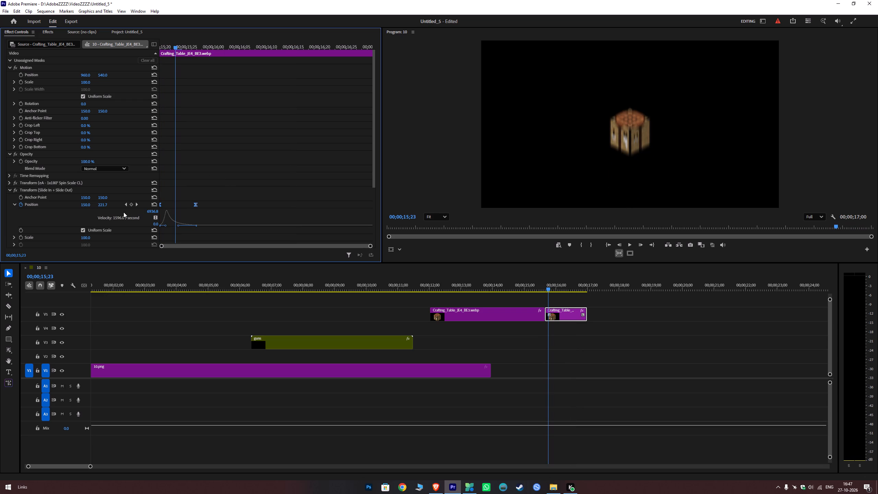
pyautogui.press('BackSpace')
# Play back the crafting table, split its first V5 segment at 00;00;13;00, and delete the part after the cut.
pyautogui.press('space')
pyautogui.click(446, 288)
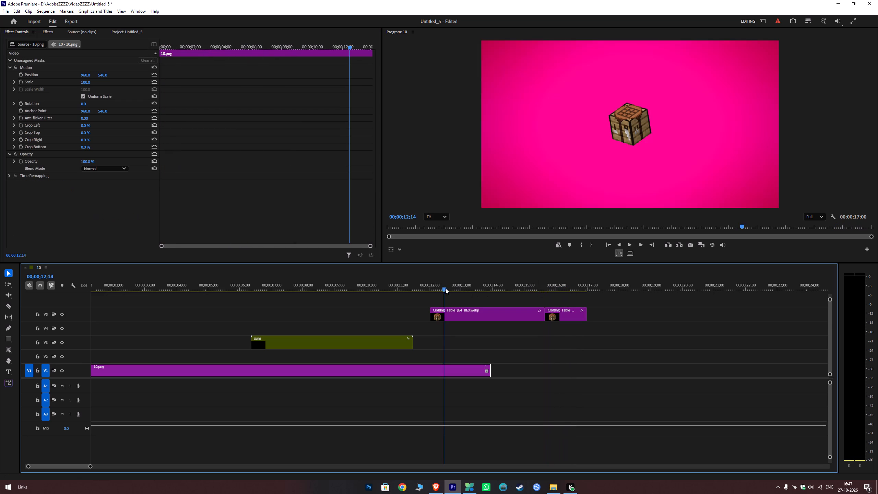
pyautogui.press('space')
pyautogui.click(425, 285)
pyautogui.press('space')
pyautogui.press('space')
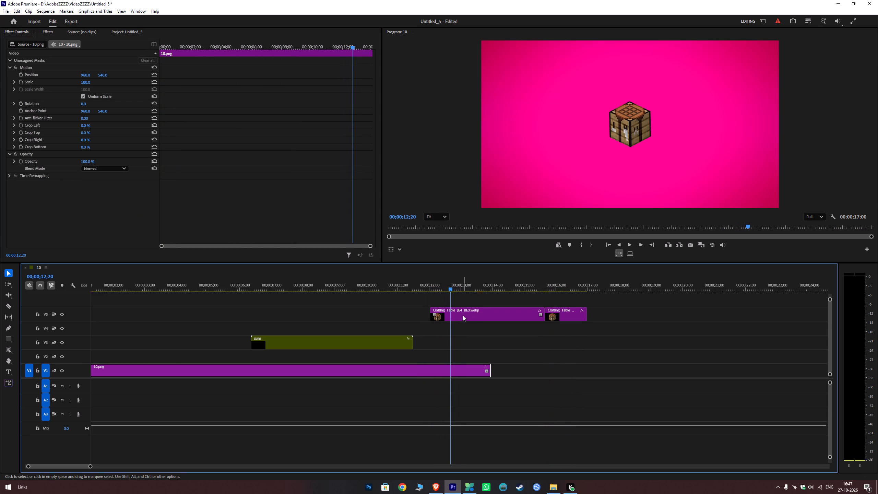
pyautogui.press('space')
pyautogui.press('space')
pyautogui.press('c')
pyautogui.click(459, 317)
pyautogui.press('v')
pyautogui.click(495, 316)
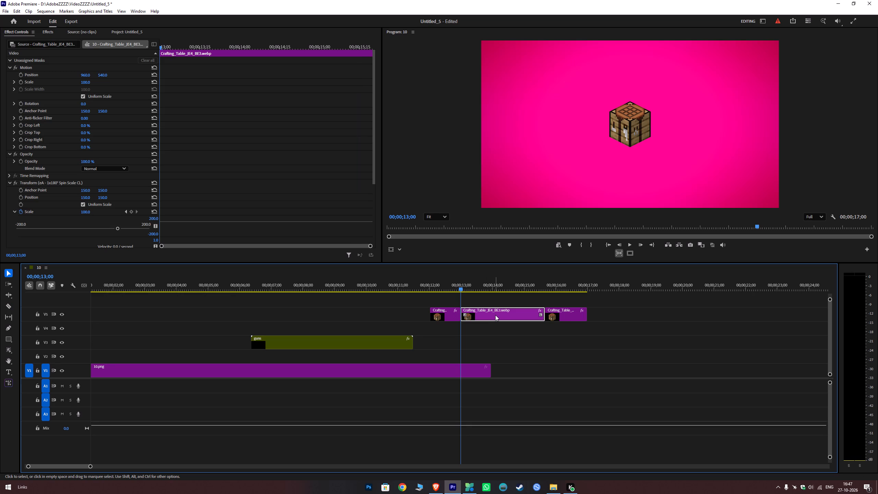
pyautogui.press('BackSpace')
# Move the slide-out Crafting_Table segment against the shortened one at 00;00;13;00 and play back the join.
pyautogui.moveTo(568, 318); pyautogui.dragTo(482, 315)
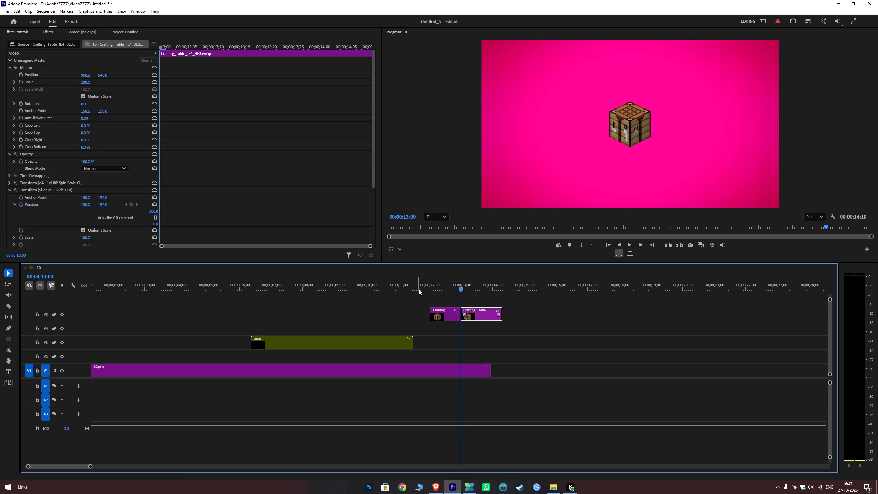
pyautogui.click(420, 286)
pyautogui.press('space')
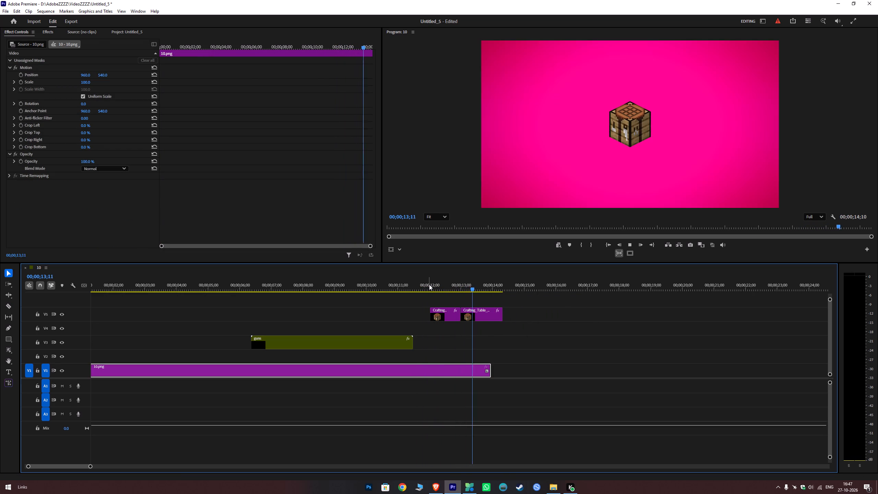
pyautogui.press('space')
# In the second Transform (Slide In + Slide Out) effect, set the final Position keyframe's vertical value to 841.3.
pyautogui.moveTo(465, 285); pyautogui.dragTo(525, 296)
pyautogui.click(525, 313)
pyautogui.scroll(-15, 274, 195)
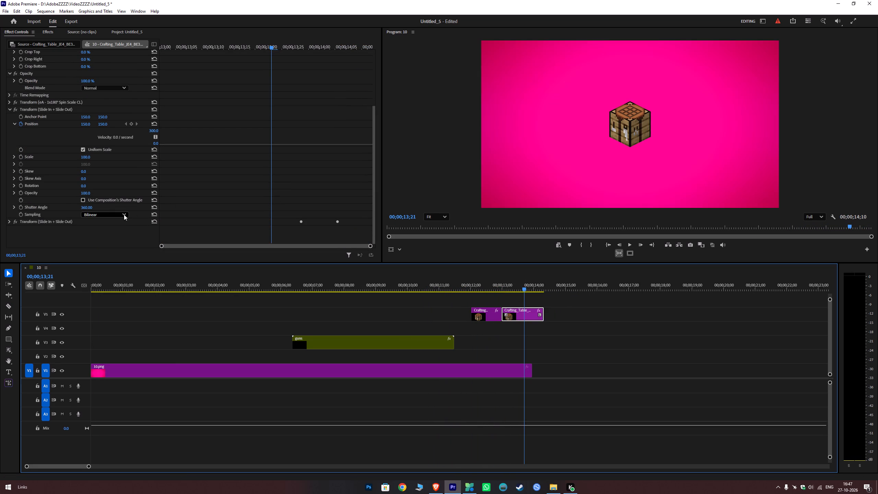
pyautogui.scroll(-4, 265, 190)
pyautogui.click(7, 222)
pyautogui.scroll(-6, 227, 188)
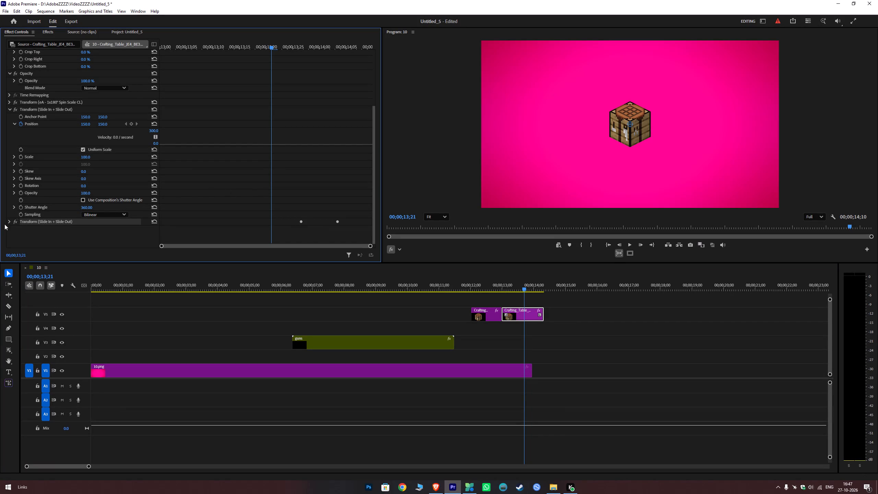
pyautogui.click(10, 221)
pyautogui.scroll(-5, 236, 184)
pyautogui.click(134, 203)
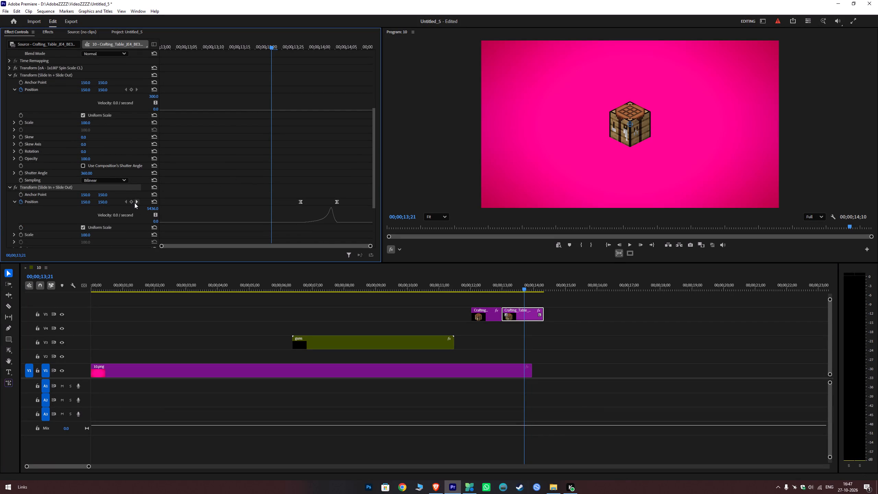
pyautogui.click(137, 203)
pyautogui.click(137, 203)
pyautogui.moveTo(100, 201); pyautogui.dragTo(101, 200)
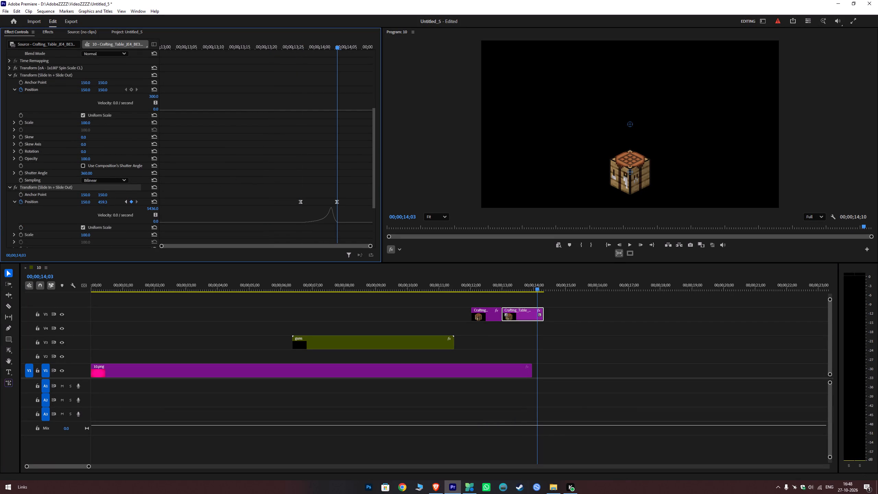
pyautogui.moveTo(101, 200); pyautogui.dragTo(152, 77)
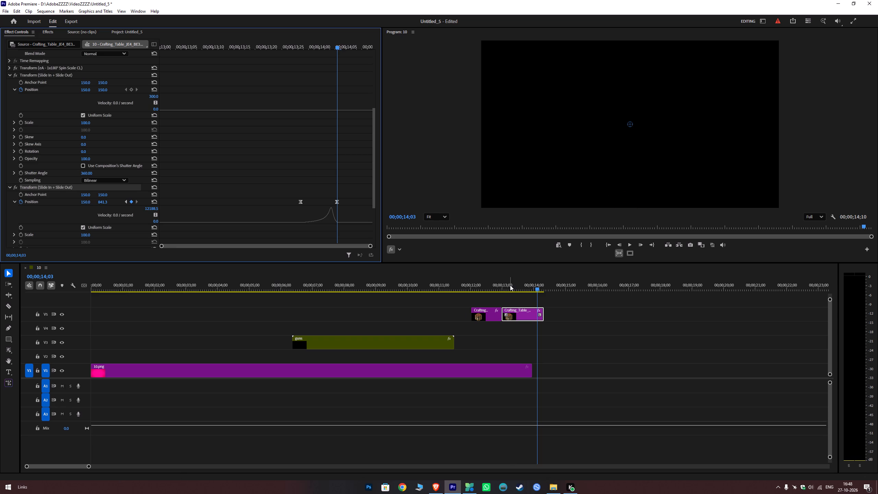
# Play back the slide-out and lengthen the last Crafting_Table segment to run from 00;00;13;00 to about 00;00;15;17.
pyautogui.click(510, 285)
pyautogui.press('space')
pyautogui.press('space')
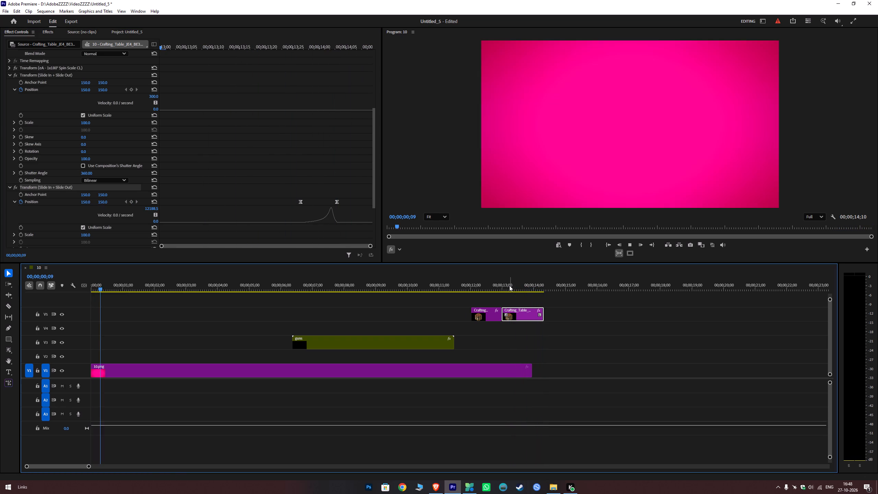
pyautogui.click(509, 285)
pyautogui.press('space')
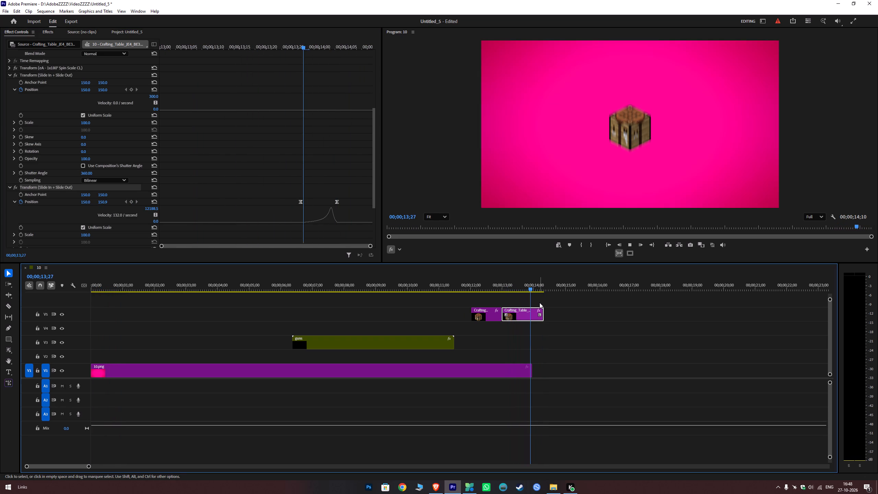
pyautogui.press('space')
pyautogui.moveTo(530, 311); pyautogui.dragTo(569, 313)
pyautogui.moveTo(541, 317); pyautogui.dragTo(492, 324)
# Play back the longer segment and move the slide-out's first Position keyframe earlier, to about 00;00;14;18.
pyautogui.click(532, 293)
pyautogui.press('space')
pyautogui.click(514, 289)
pyautogui.press('space')
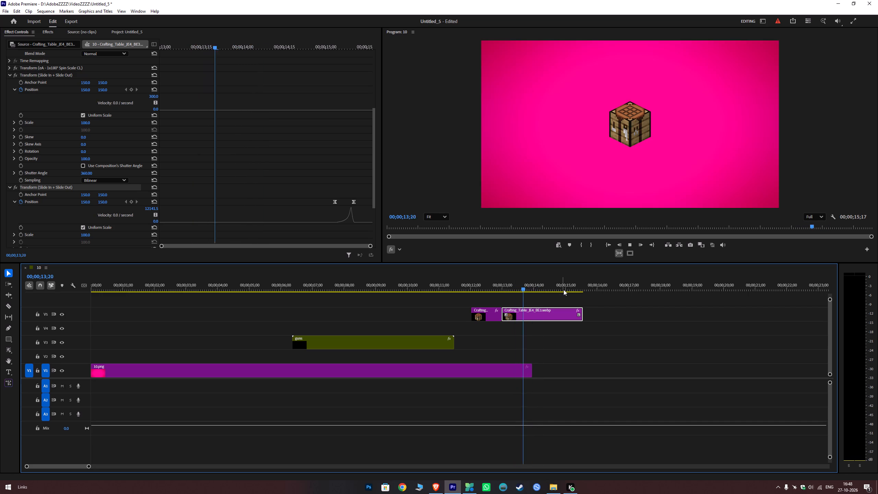
pyautogui.press('space')
pyautogui.press('space')
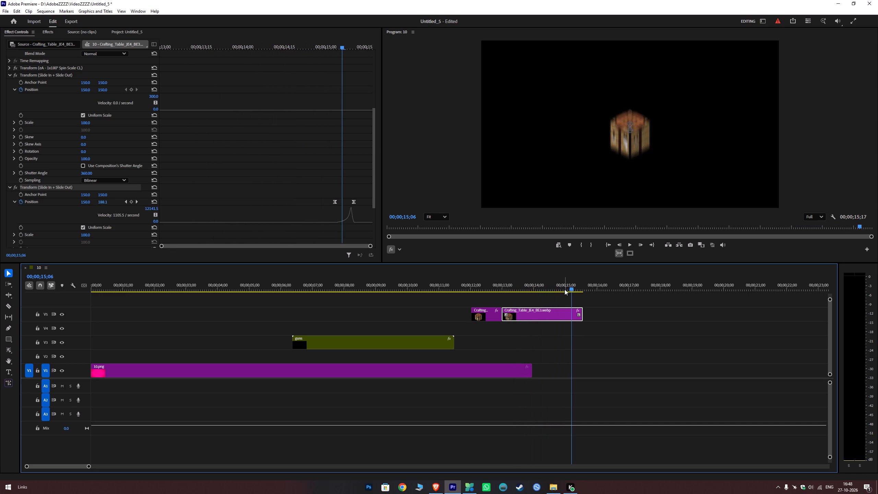
pyautogui.press('space')
pyautogui.click(565, 286)
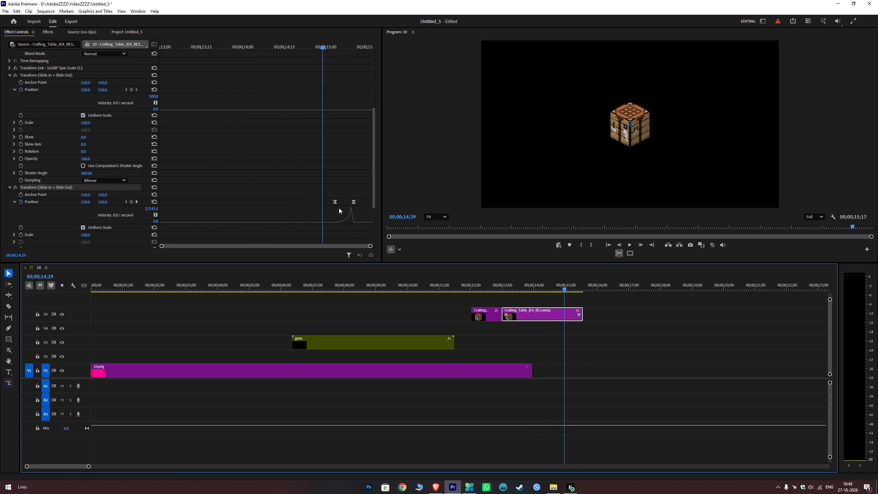
pyautogui.moveTo(335, 202); pyautogui.dragTo(292, 214)
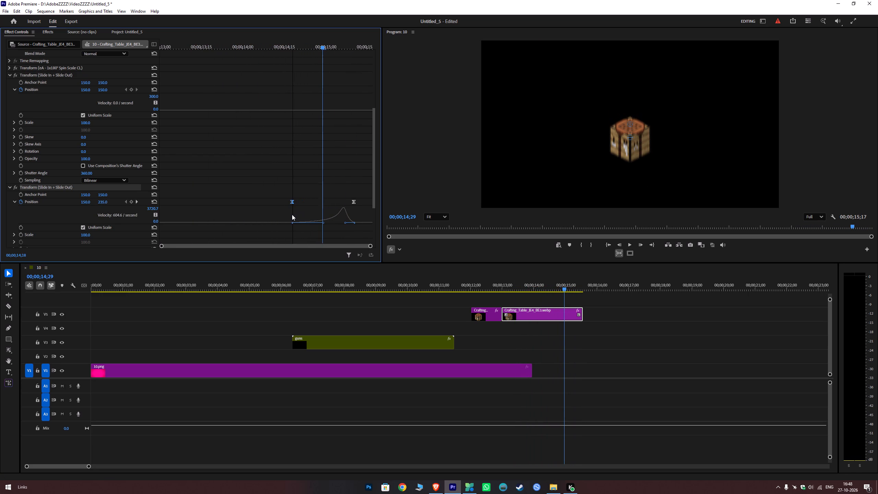
pyautogui.moveTo(292, 214); pyautogui.dragTo(292, 215)
# Play back the last Crafting_Table segment several times to check the timing of the slide-out.
pyautogui.press('space')
pyautogui.press('space')
pyautogui.click(547, 290)
pyautogui.press('space')
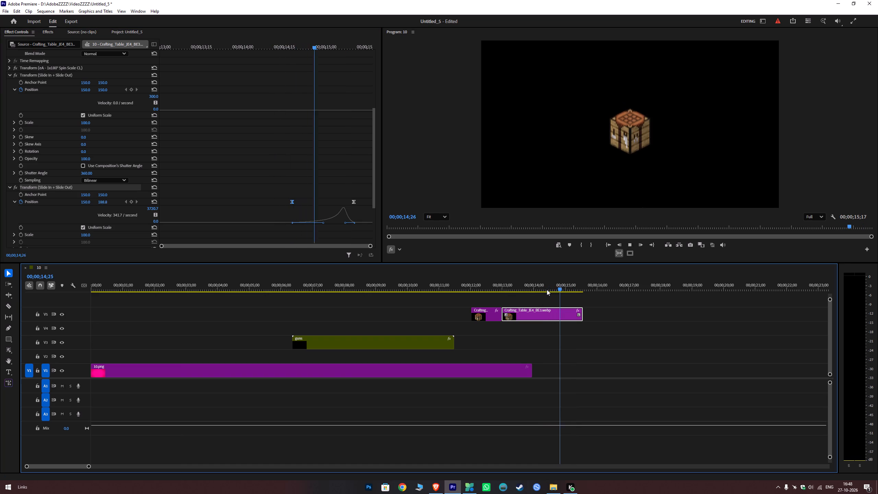
pyautogui.press('space')
pyautogui.click(555, 286)
pyautogui.press('space')
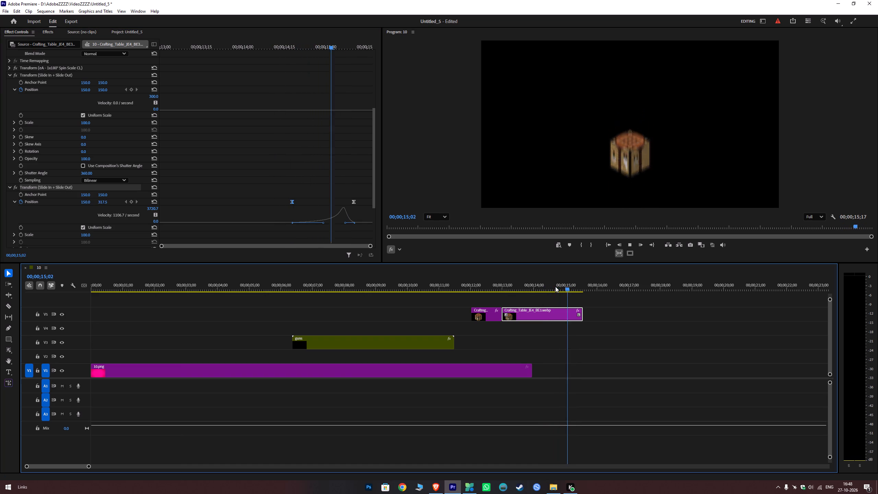
pyautogui.press('space')
pyautogui.click(543, 286)
pyautogui.press('space')
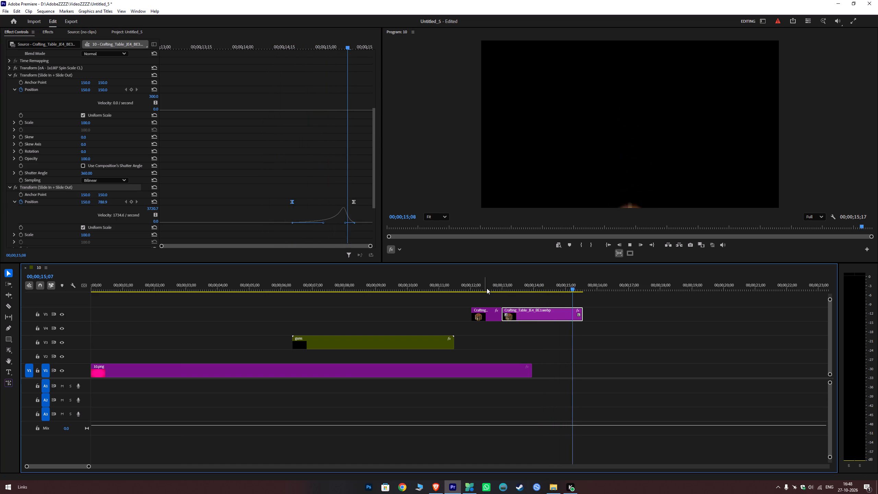
pyautogui.click(513, 288)
pyautogui.press('space')
# Save the project.
pyautogui.hotkey('ctrl', 's')
# Extend the 10.png background on V1 past the crafting table animation to about 00;00;17;11.
pyautogui.press('space')
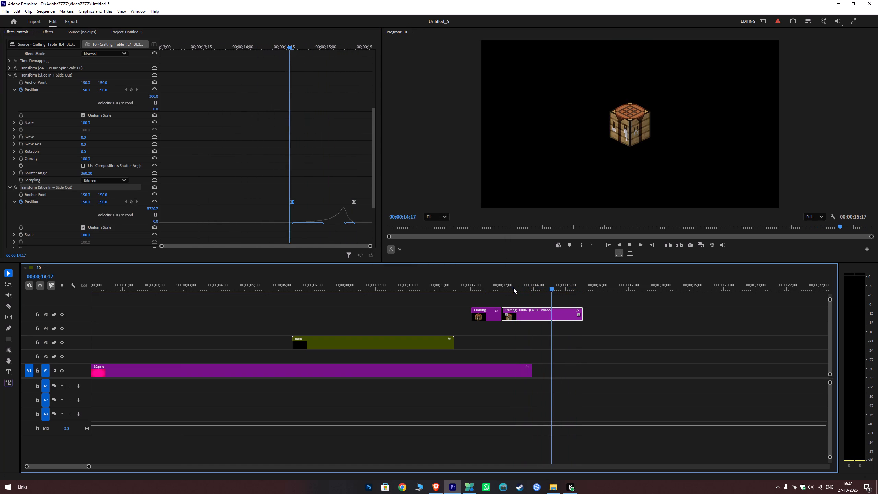
pyautogui.press('space')
pyautogui.click(462, 285)
pyautogui.press('space')
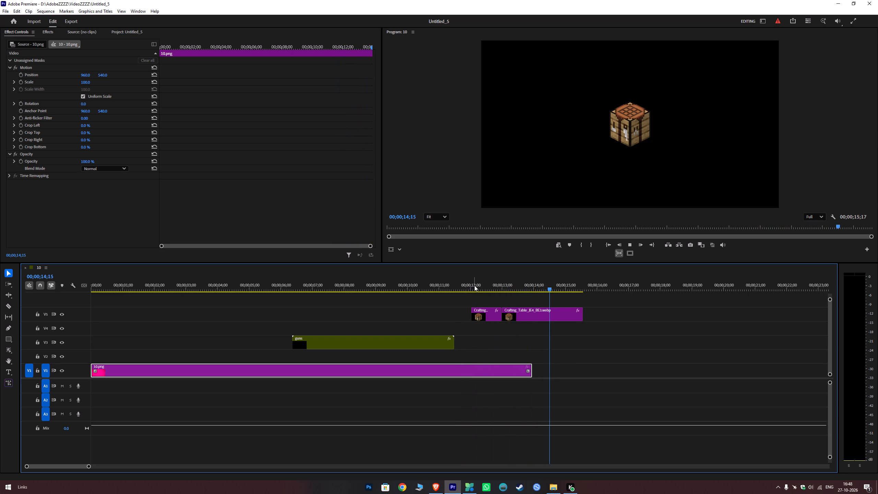
pyautogui.press('space')
pyautogui.moveTo(535, 371); pyautogui.dragTo(642, 372)
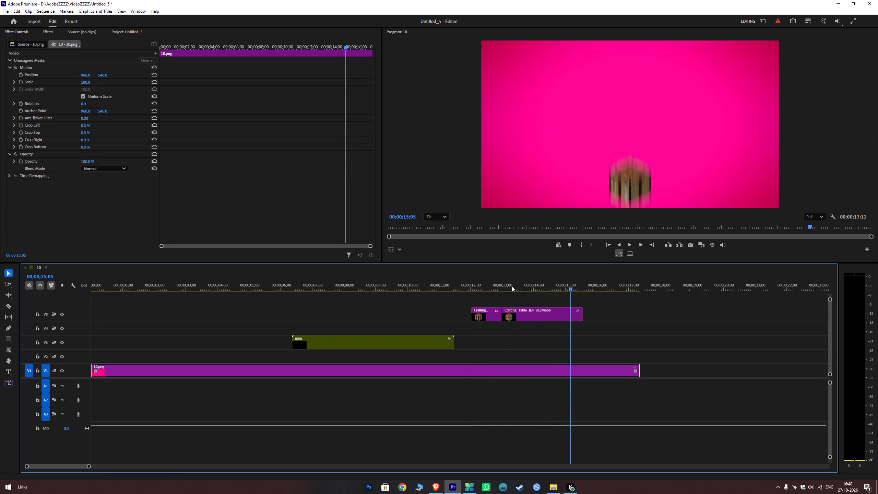
# Play back the guns and crafting table animations over the extended pink background.
pyautogui.click(474, 290)
pyautogui.press('space')
pyautogui.press('space')
pyautogui.click(280, 286)
pyautogui.press('space')
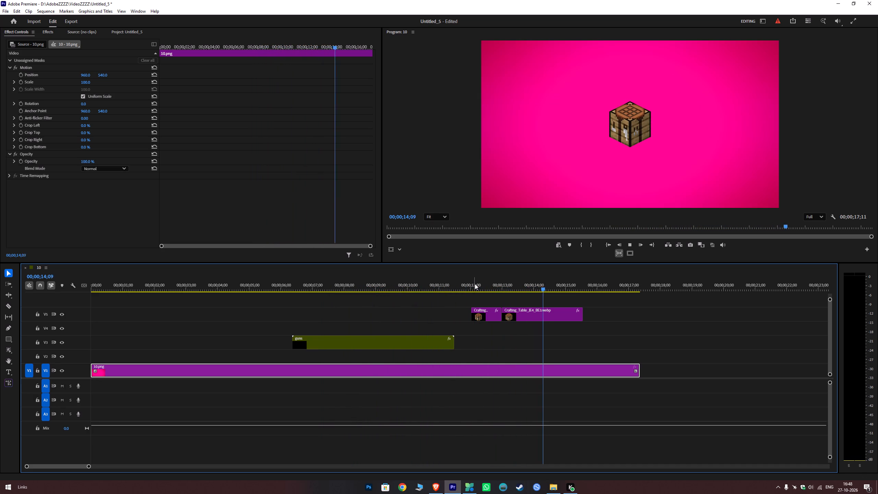
pyautogui.moveTo(495, 285); pyautogui.dragTo(510, 286)
pyautogui.press('space')
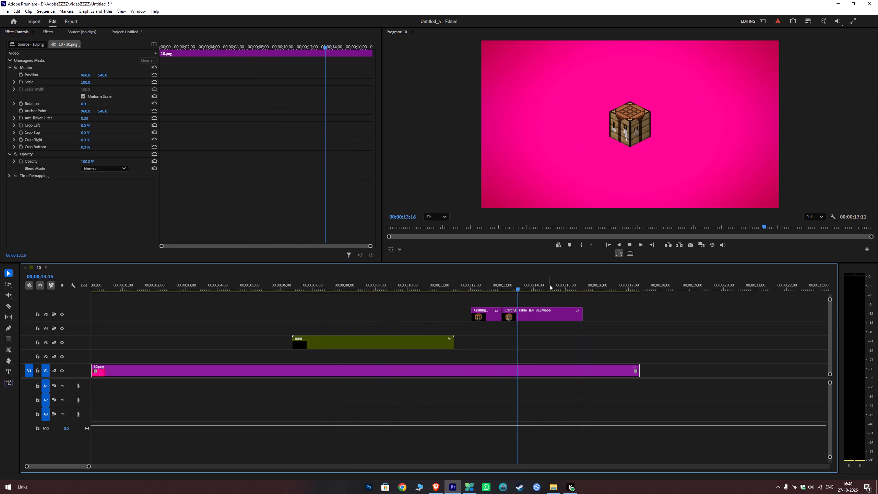
pyautogui.press('space')
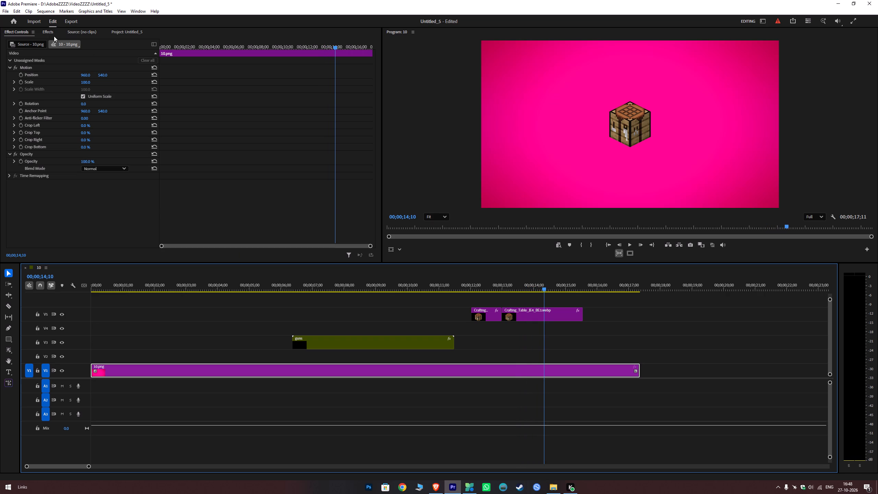
# Import the Counter-strike 2 2026.07.31 gameplay video from the DOWNLOAD folder into the project.
pyautogui.click(49, 35)
pyautogui.click(98, 31)
pyautogui.click(141, 31)
pyautogui.click(187, 145)
pyautogui.doubleClick(174, 163)
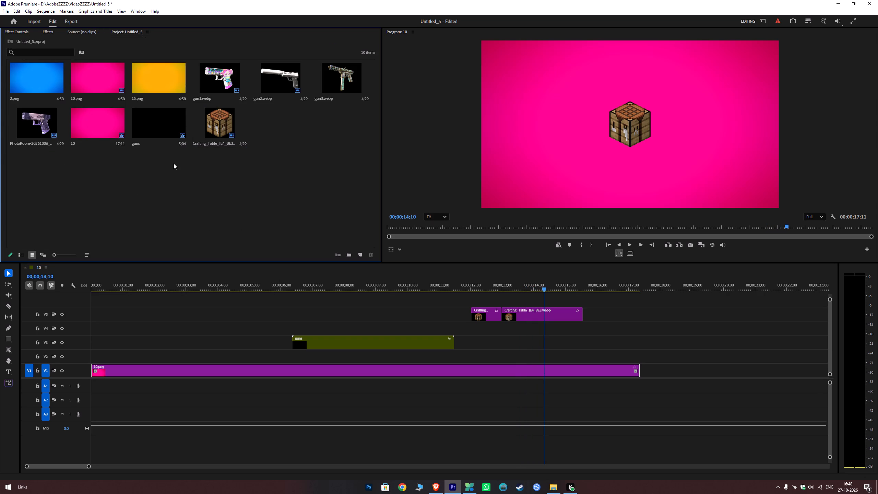
pyautogui.scroll(-2, 159, 196)
pyautogui.scroll(1, 103, 179)
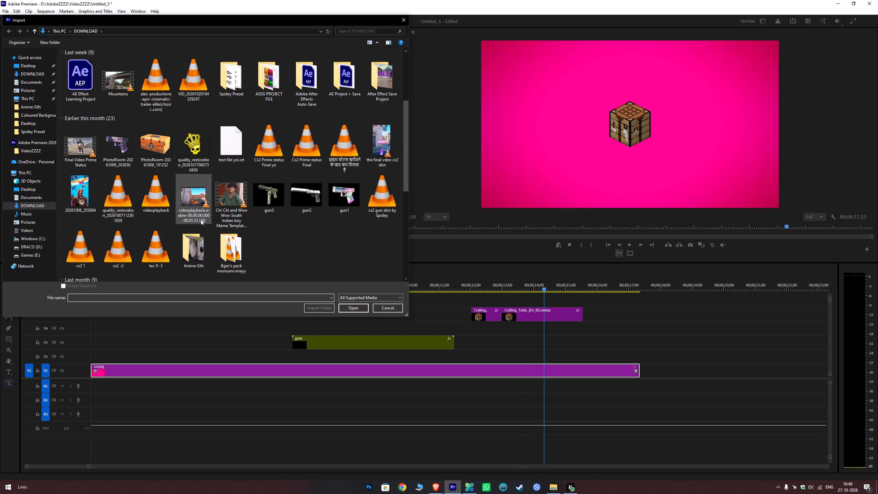
pyautogui.scroll(-3, 344, 167)
pyautogui.scroll(2, 221, 205)
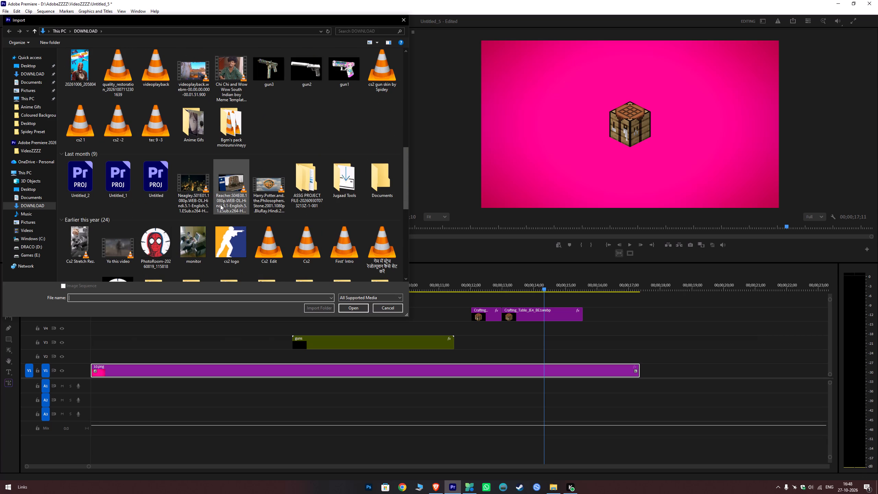
pyautogui.scroll(-1, 215, 202)
pyautogui.click(86, 201)
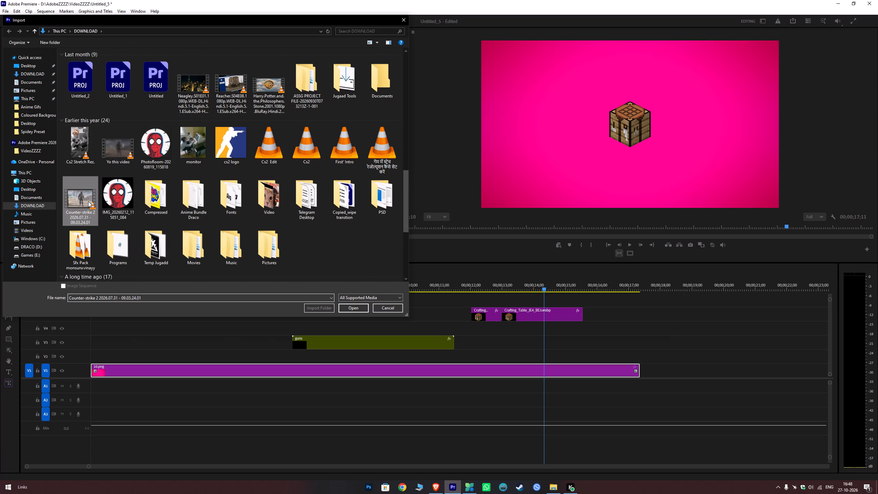
pyautogui.click(355, 309)
# Place the Counter-strike 2 video on V2 from about 00;00;13;00, then unlink and delete its audio.
pyautogui.moveTo(281, 133); pyautogui.dragTo(536, 322)
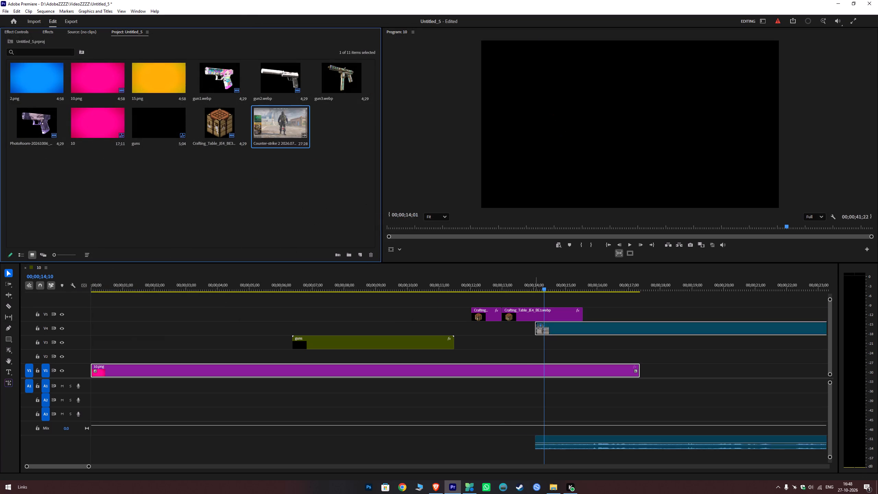
pyautogui.moveTo(536, 322); pyautogui.dragTo(505, 356)
pyautogui.click(518, 352)
pyautogui.hotkey('ctrl', 'l')
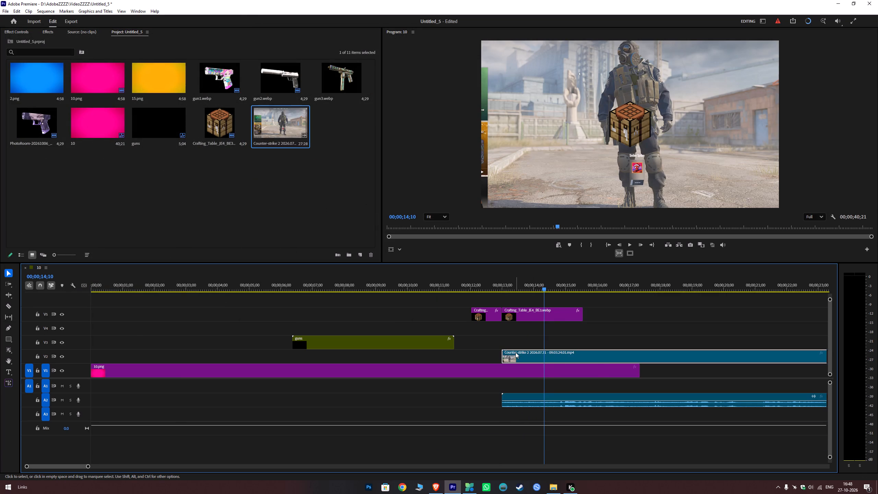
pyautogui.click(525, 398)
pyautogui.press('BackSpace')
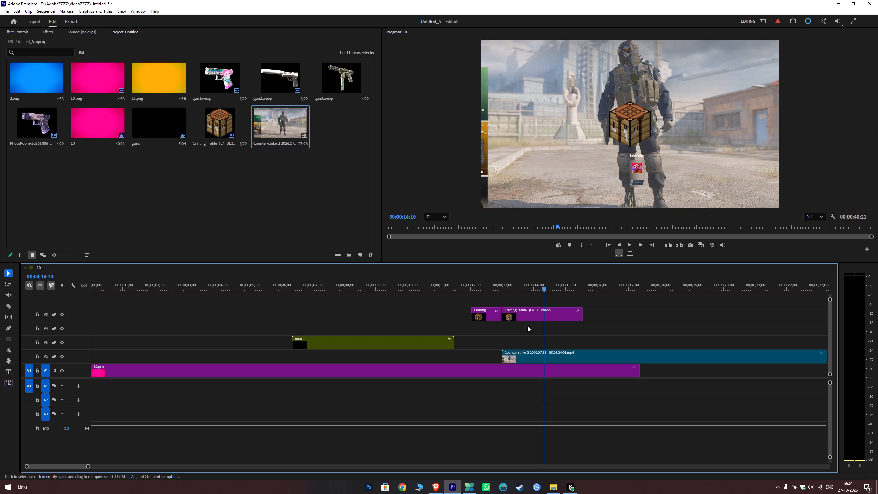
# Move the Counter-strike 2 clip on V2 to the start of the sequence and play its opening.
pyautogui.moveTo(529, 355); pyautogui.dragTo(121, 354)
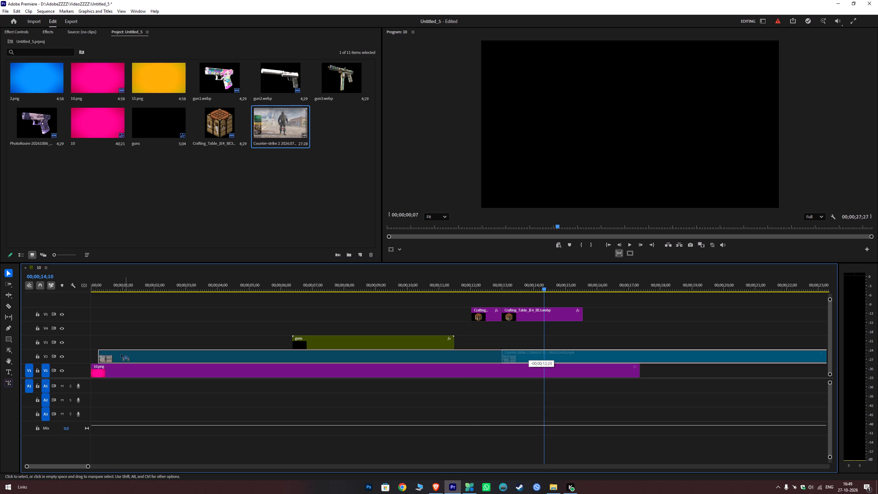
pyautogui.moveTo(121, 354); pyautogui.dragTo(105, 355)
pyautogui.moveTo(100, 286); pyautogui.dragTo(6, 314)
pyautogui.press('space')
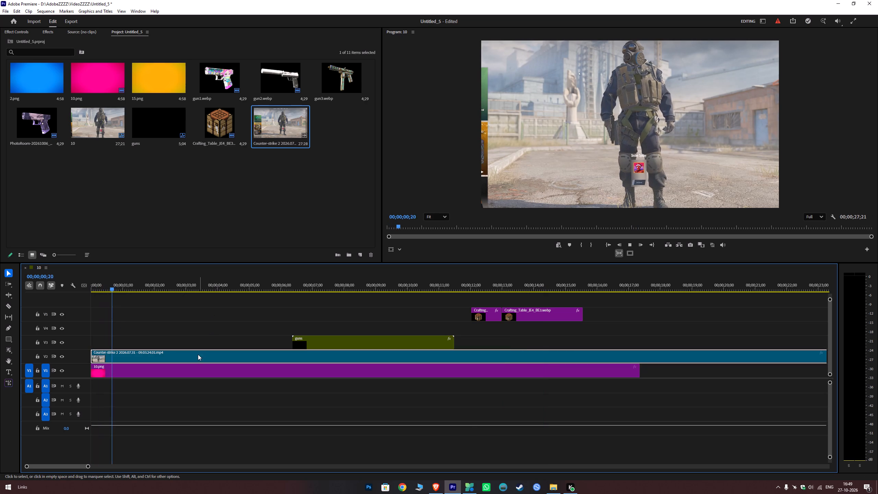
pyautogui.press('space')
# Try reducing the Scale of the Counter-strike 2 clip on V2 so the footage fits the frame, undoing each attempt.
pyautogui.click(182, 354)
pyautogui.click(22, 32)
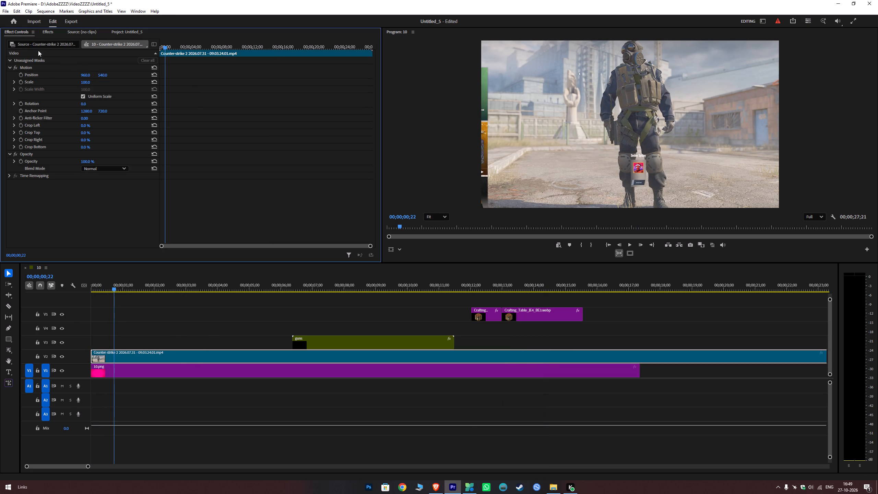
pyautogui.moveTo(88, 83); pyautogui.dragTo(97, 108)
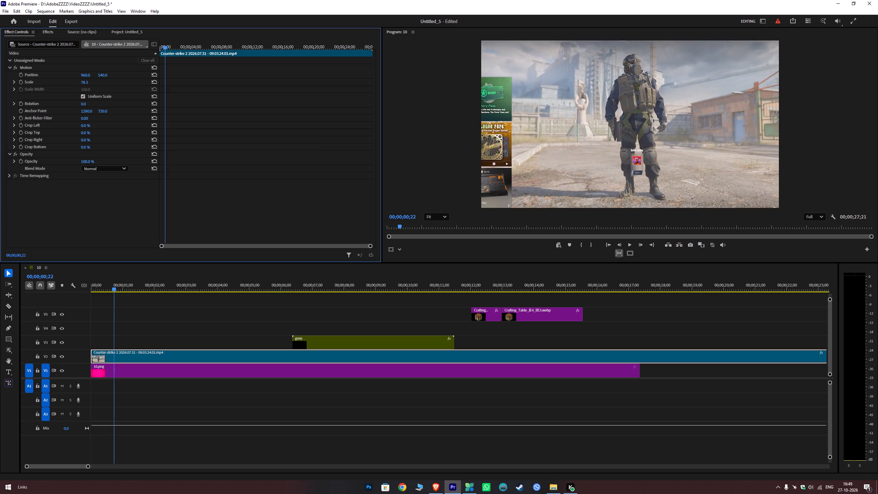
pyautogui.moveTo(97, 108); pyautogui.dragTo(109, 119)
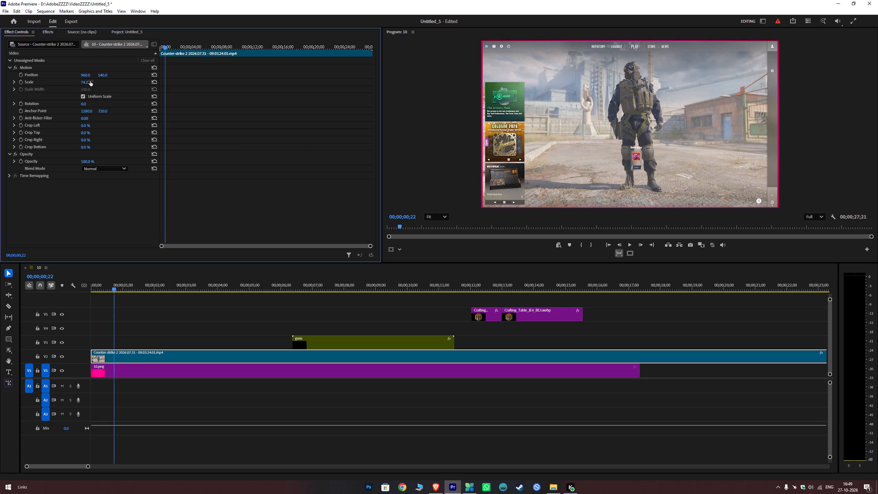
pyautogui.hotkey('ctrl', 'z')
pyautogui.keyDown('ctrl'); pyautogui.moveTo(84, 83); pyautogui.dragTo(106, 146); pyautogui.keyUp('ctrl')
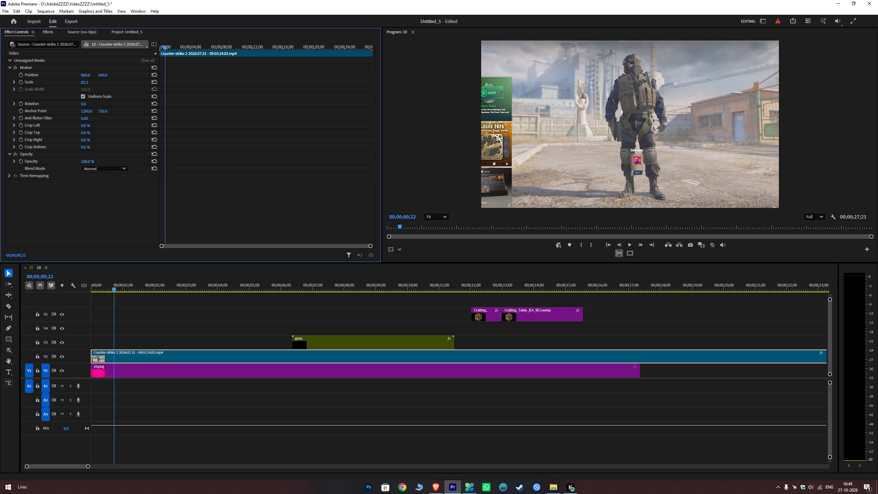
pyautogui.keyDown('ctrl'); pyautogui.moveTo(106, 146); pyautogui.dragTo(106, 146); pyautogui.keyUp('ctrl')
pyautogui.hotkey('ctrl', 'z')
# Apply Fit to frame to the Counter-strike 2 clip on V2.
pyautogui.rightClick(236, 358)
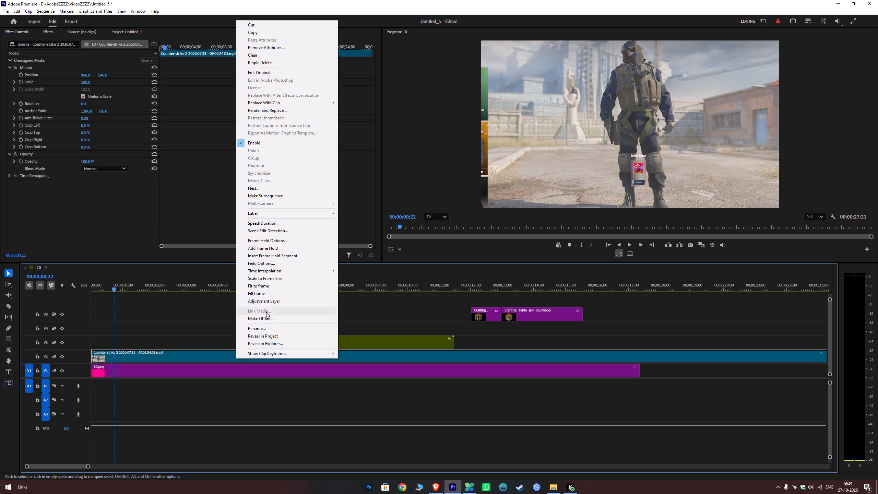
pyautogui.click(259, 286)
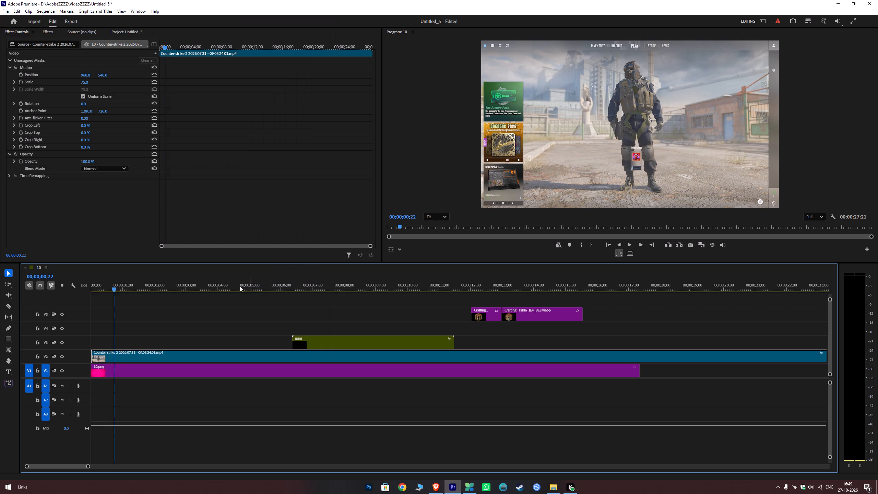
# Trim the end of the Counter-strike 2 clip on V2 to the end of the pink background, at 00;00;17;11.
pyautogui.press('space')
pyautogui.scroll(-14, 395, 344)
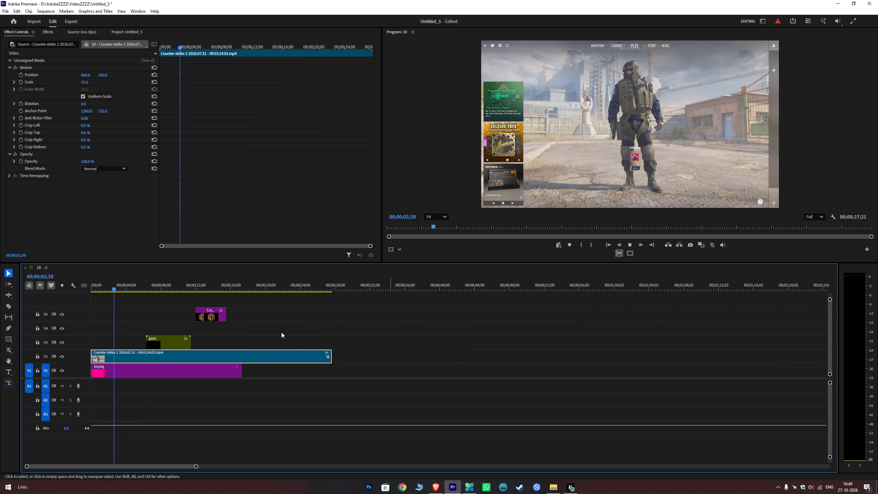
pyautogui.moveTo(218, 285); pyautogui.dragTo(226, 310)
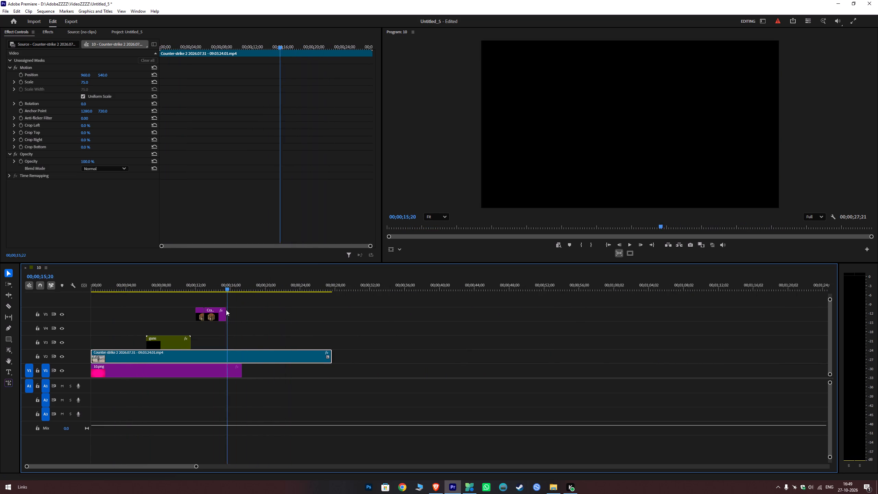
pyautogui.moveTo(226, 310); pyautogui.dragTo(167, 314)
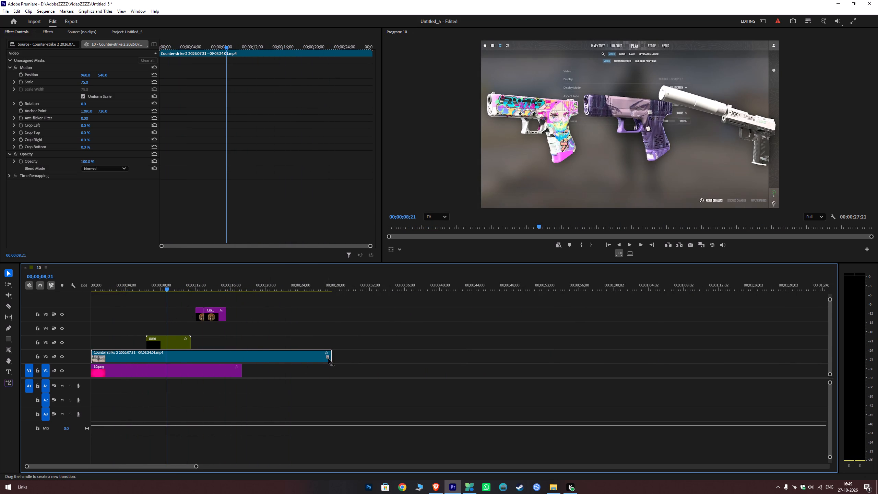
pyautogui.moveTo(331, 358); pyautogui.dragTo(240, 366)
# Find the frame just before the game's settings menu slides in and split the Counter-strike 2 clip there, at 00;00;04;26.
pyautogui.moveTo(149, 288); pyautogui.dragTo(70, 295)
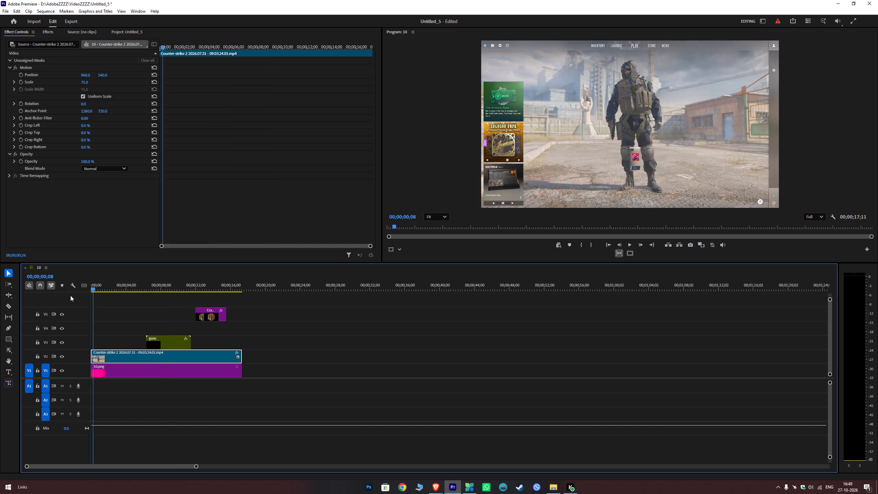
pyautogui.moveTo(70, 295); pyautogui.dragTo(17, 301)
pyautogui.press('space')
pyautogui.keyDown('alt'); pyautogui.scroll(12, 178, 321); pyautogui.keyUp('alt')
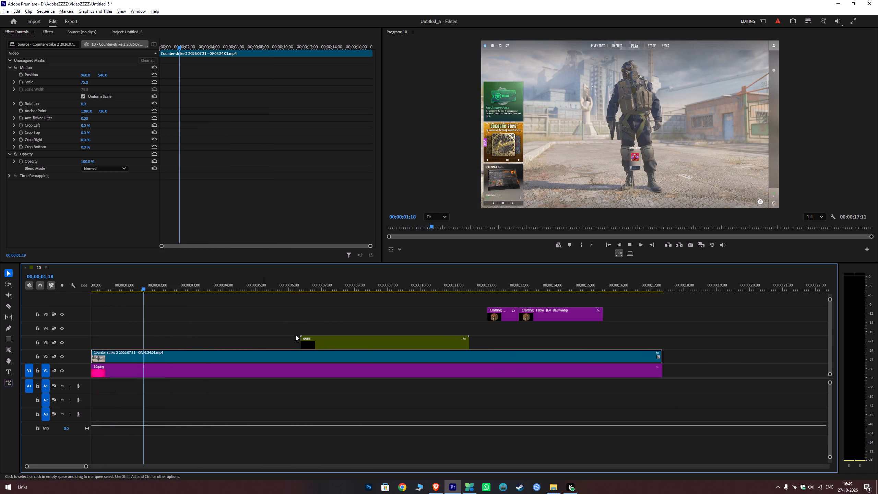
pyautogui.keyDown('alt'); pyautogui.scroll(5, 295, 335); pyautogui.keyUp('alt')
pyautogui.moveTo(407, 284); pyautogui.dragTo(350, 294)
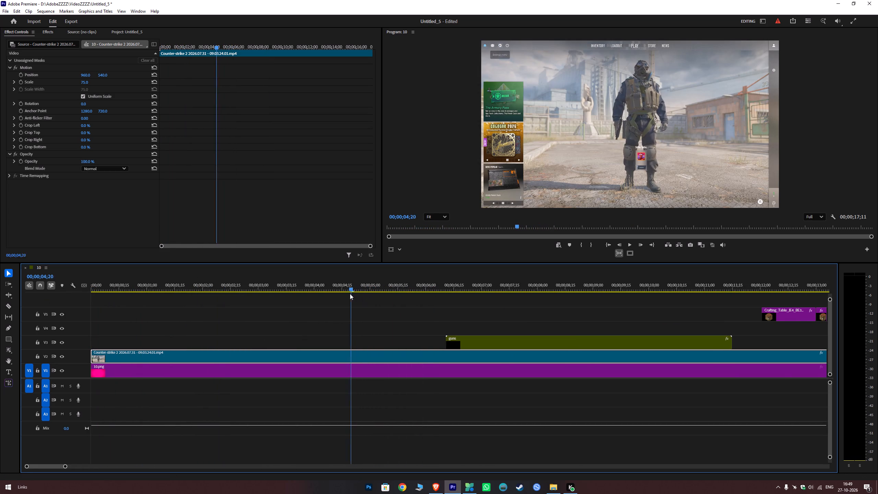
pyautogui.moveTo(350, 294); pyautogui.dragTo(346, 295)
pyautogui.press('space')
pyautogui.press('space')
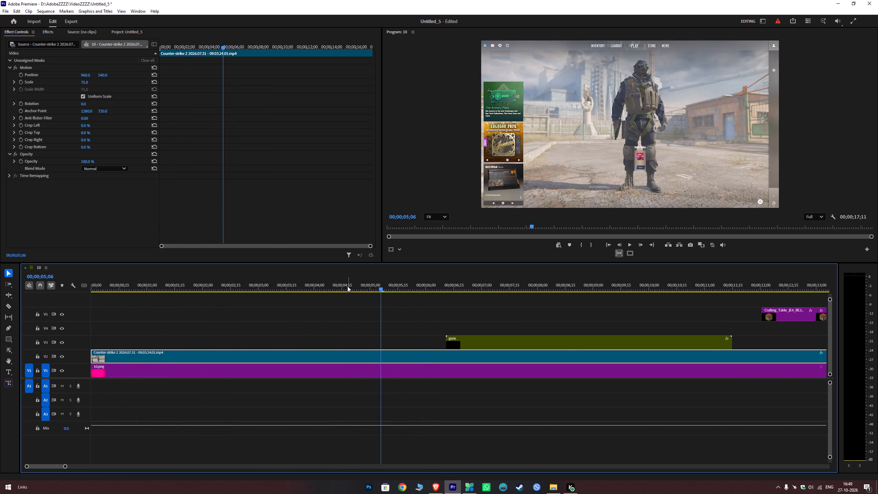
pyautogui.click(347, 286)
pyautogui.press('space')
pyautogui.press('space')
pyautogui.press('space')
pyautogui.press('space')
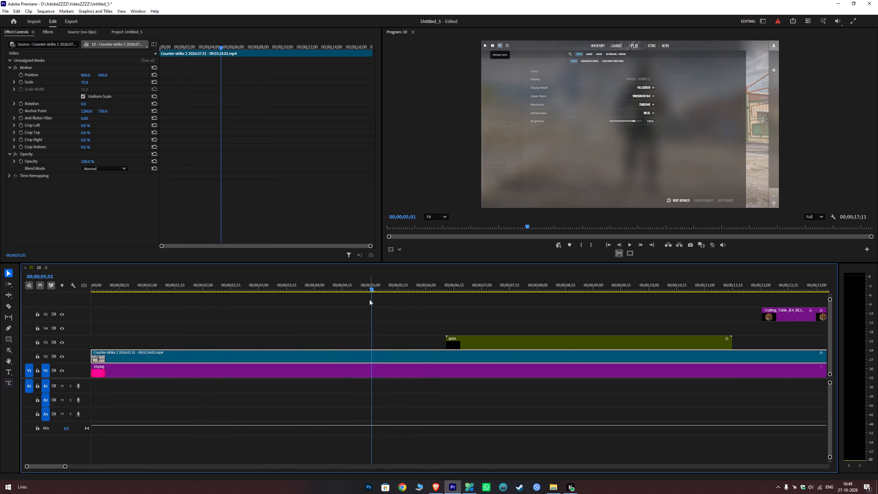
pyautogui.moveTo(370, 288); pyautogui.dragTo(365, 288)
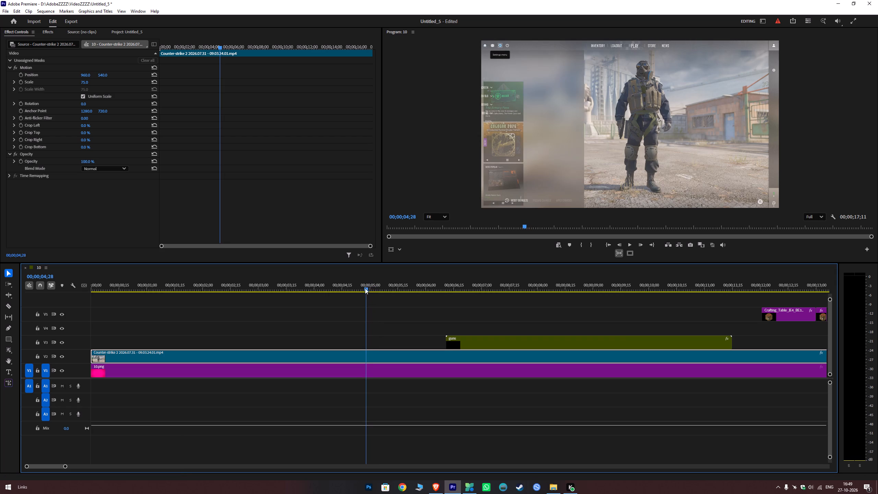
pyautogui.moveTo(365, 288); pyautogui.dragTo(360, 288)
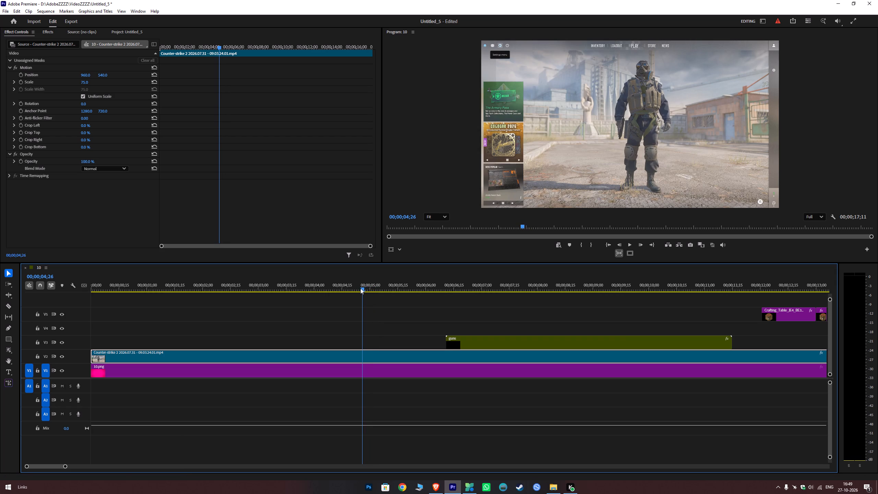
pyautogui.press('c')
pyautogui.click(363, 353)
# Move the guns nest up to V4 and the second Counter-strike 2 piece up to V3, keeping their timing.
pyautogui.moveTo(471, 342); pyautogui.dragTo(471, 333)
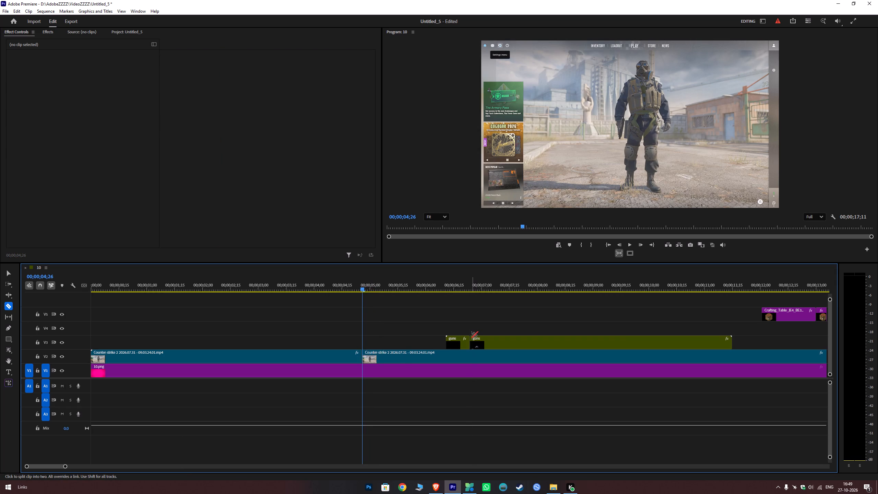
pyautogui.hotkey('ctrl', 'z')
pyautogui.press('v')
pyautogui.moveTo(476, 341); pyautogui.dragTo(476, 334)
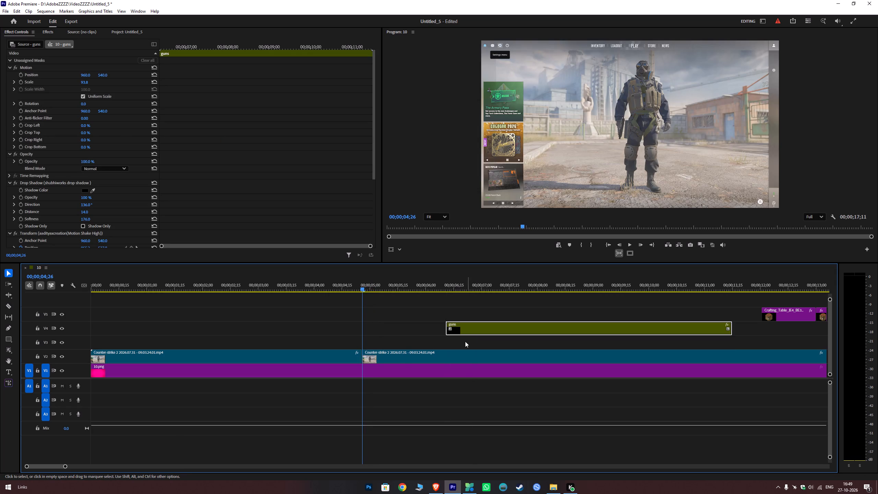
pyautogui.moveTo(443, 351); pyautogui.dragTo(442, 345)
# Apply Malice Rumble Dark Flash Transition A to the first Counter-strike 2 piece and Malice Rumble Dark Flash Transition B to the second.
pyautogui.click(331, 288)
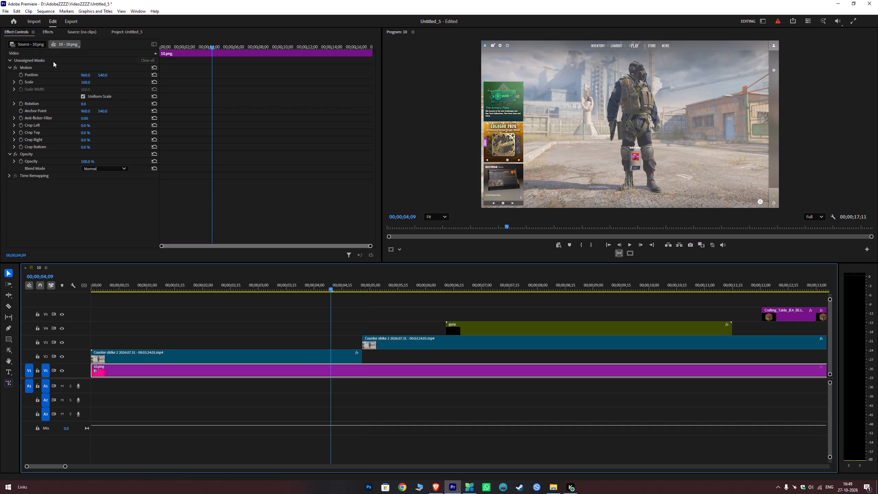
pyautogui.click(47, 32)
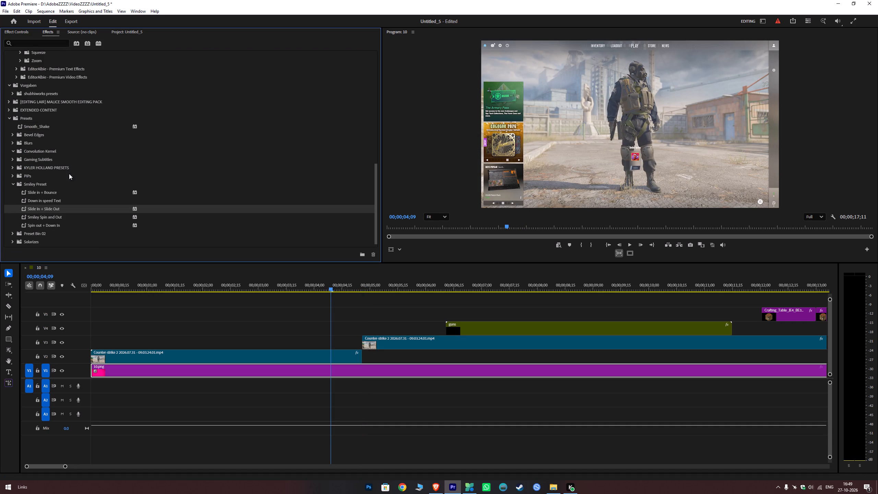
pyautogui.scroll(5, 68, 184)
pyautogui.click(12, 221)
pyautogui.scroll(6, 26, 181)
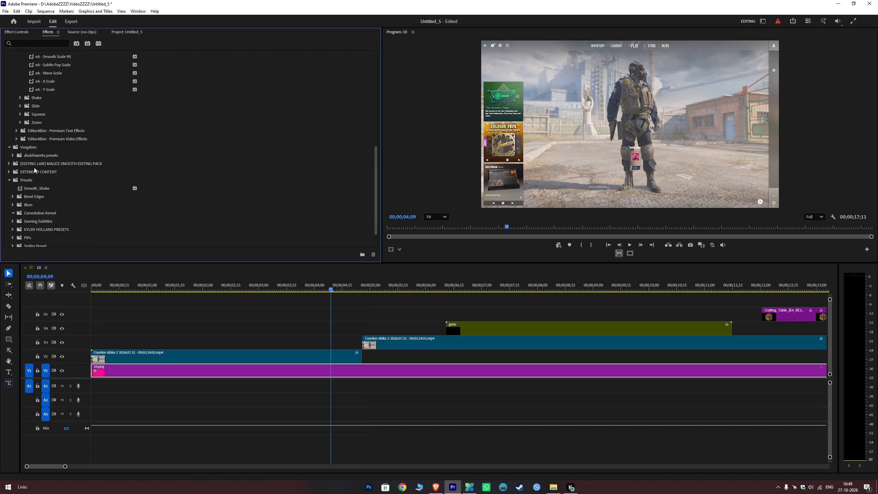
pyautogui.scroll(13, 34, 167)
pyautogui.click(20, 78)
pyautogui.scroll(9, 20, 79)
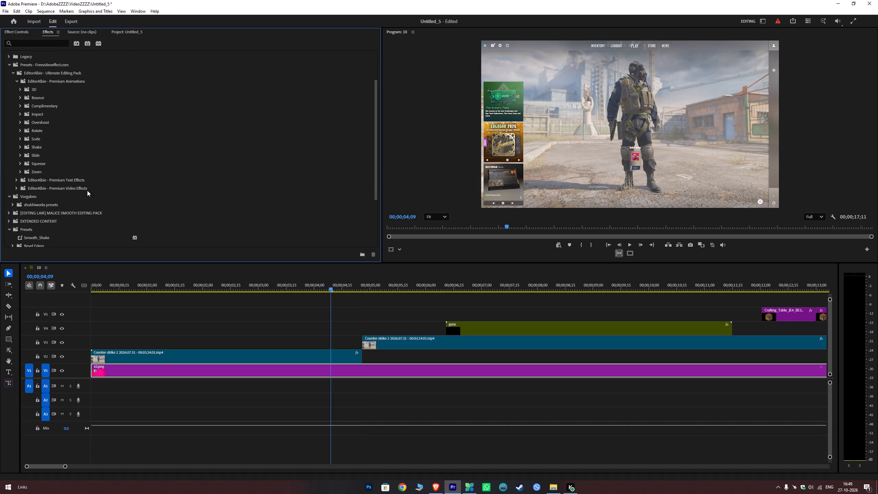
pyautogui.click(9, 214)
pyautogui.scroll(-6, 51, 204)
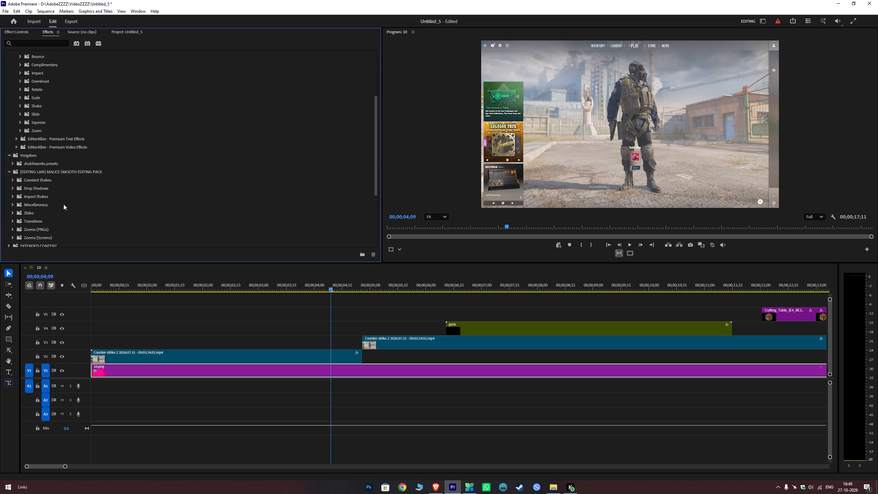
pyautogui.scroll(-5, 63, 204)
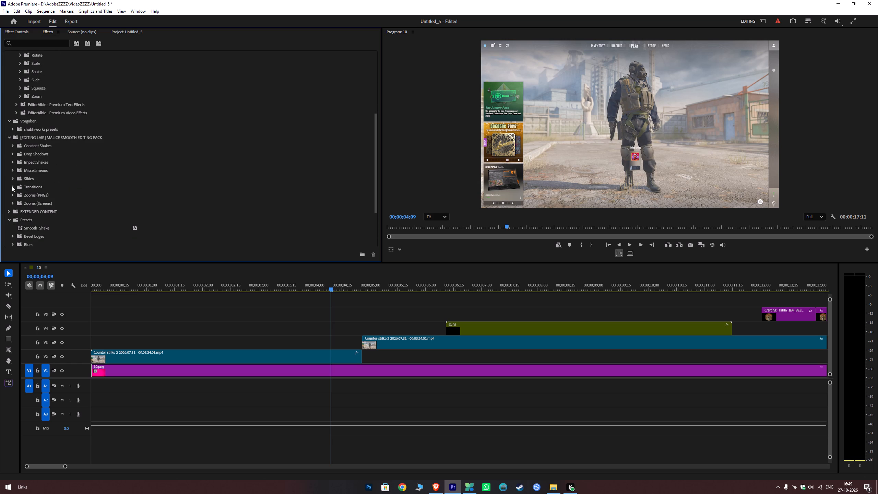
pyautogui.click(12, 186)
pyautogui.scroll(-3, 78, 195)
pyautogui.moveTo(80, 173); pyautogui.dragTo(331, 351)
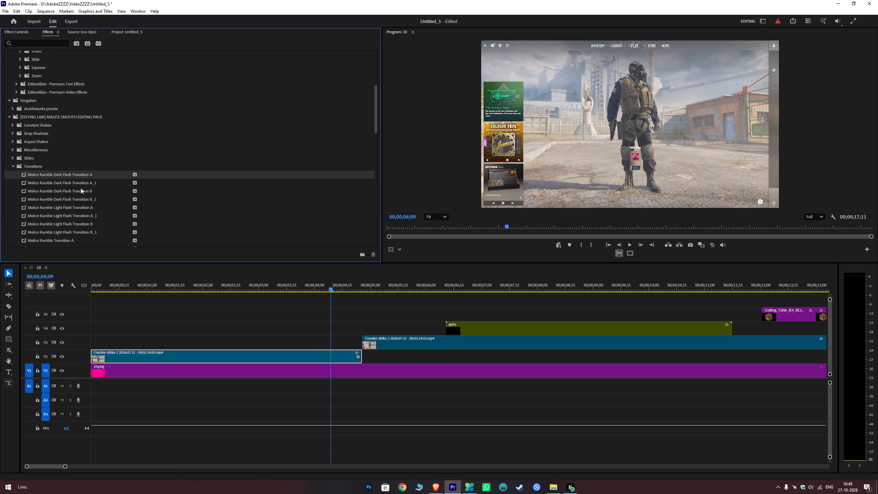
pyautogui.moveTo(82, 191); pyautogui.dragTo(382, 343)
# Play back the sequence's opening and the dark flash transition between the two Counter-strike 2 pieces.
pyautogui.moveTo(197, 286); pyautogui.dragTo(73, 282)
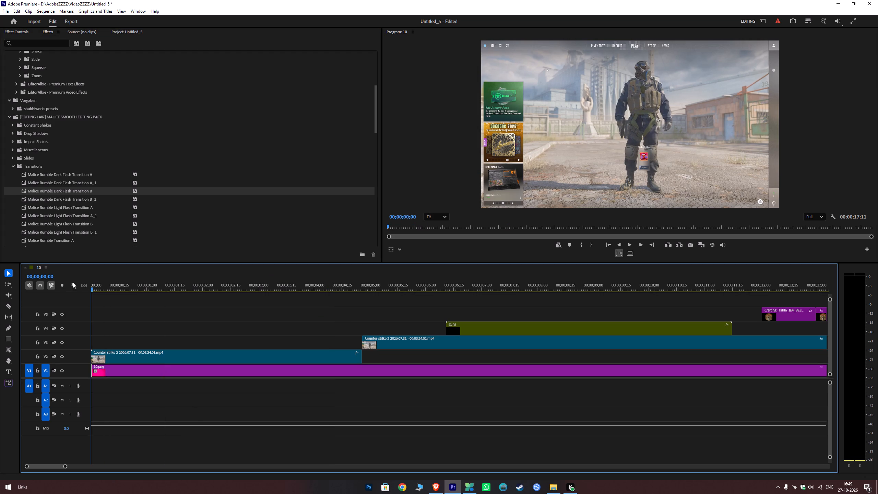
pyautogui.moveTo(73, 282); pyautogui.dragTo(68, 282)
pyautogui.press('space')
pyautogui.click(331, 279)
pyautogui.press('space')
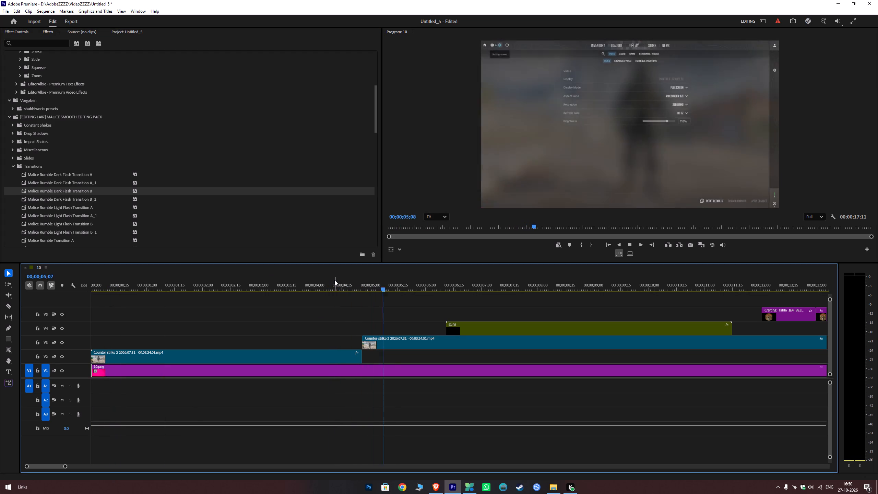
pyautogui.press('space')
pyautogui.moveTo(349, 283); pyautogui.dragTo(343, 286)
pyautogui.press('space')
pyautogui.press('space')
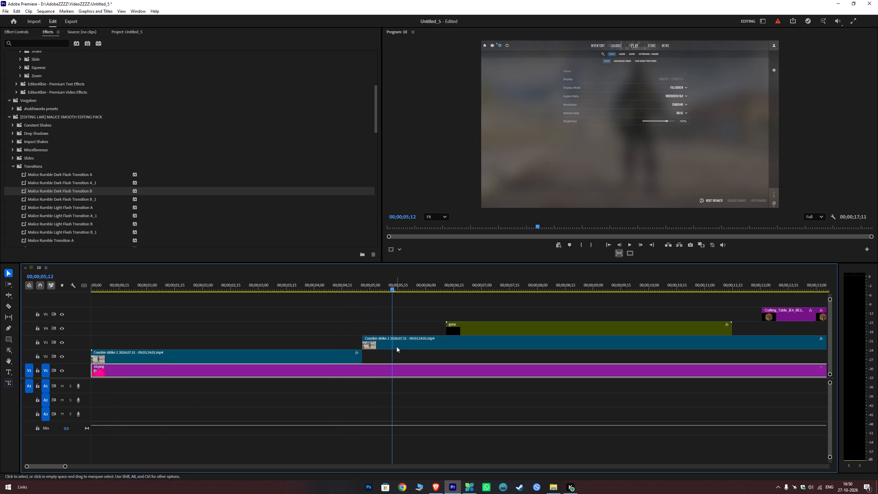
# Trim about 7 frames off the start of the Counter-strike 2 piece on V3 and shift it back to the cut at 00;00;04;26.
pyautogui.moveTo(362, 342); pyautogui.dragTo(375, 344)
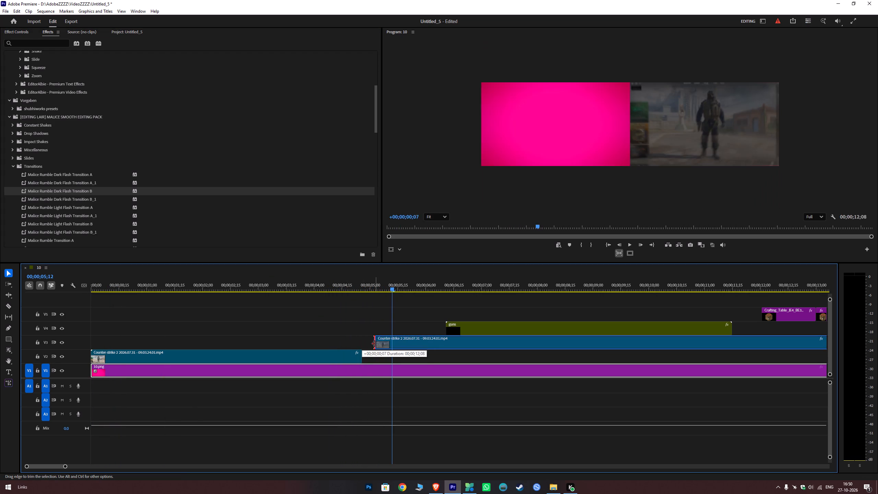
pyautogui.moveTo(375, 344); pyautogui.dragTo(375, 344)
pyautogui.moveTo(403, 344); pyautogui.dragTo(387, 344)
# Play back the cut between the two Counter-strike 2 pieces around 00;00;04;26 several times to examine the dark flash transition.
pyautogui.click(350, 283)
pyautogui.press('space')
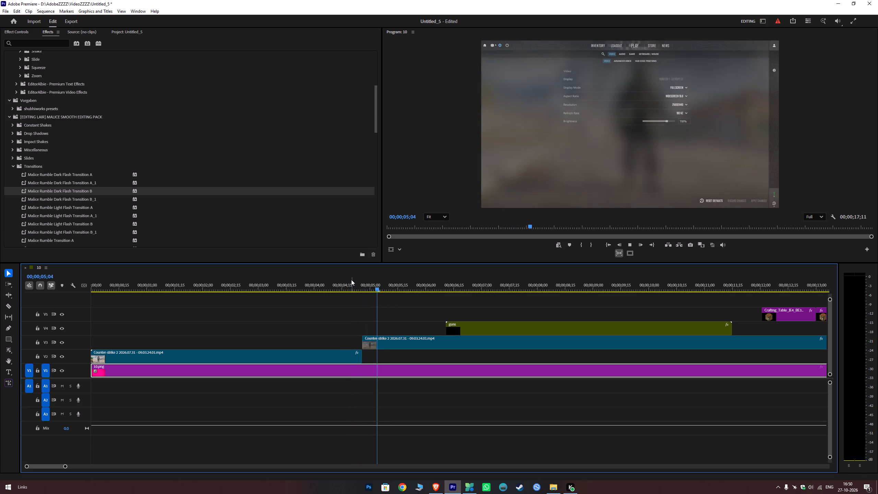
pyautogui.press('space')
pyautogui.moveTo(392, 286); pyautogui.dragTo(499, 294)
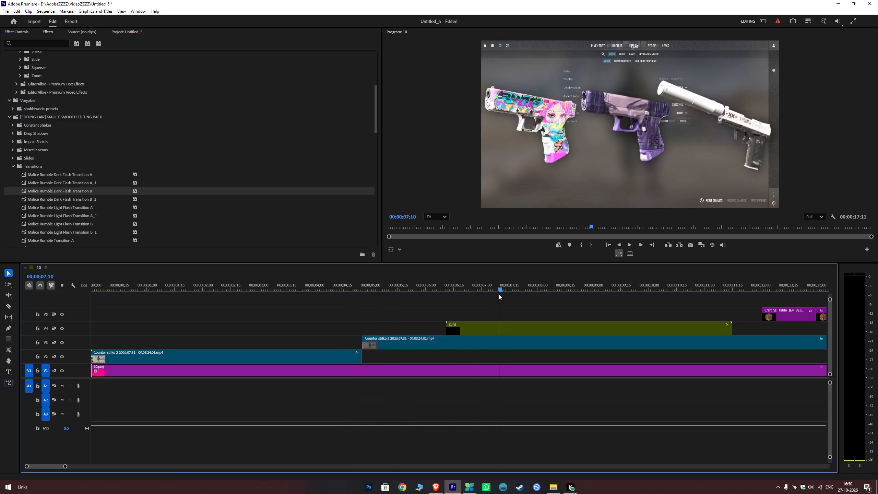
pyautogui.moveTo(499, 294); pyautogui.dragTo(344, 317)
pyautogui.press('space')
pyautogui.press('space')
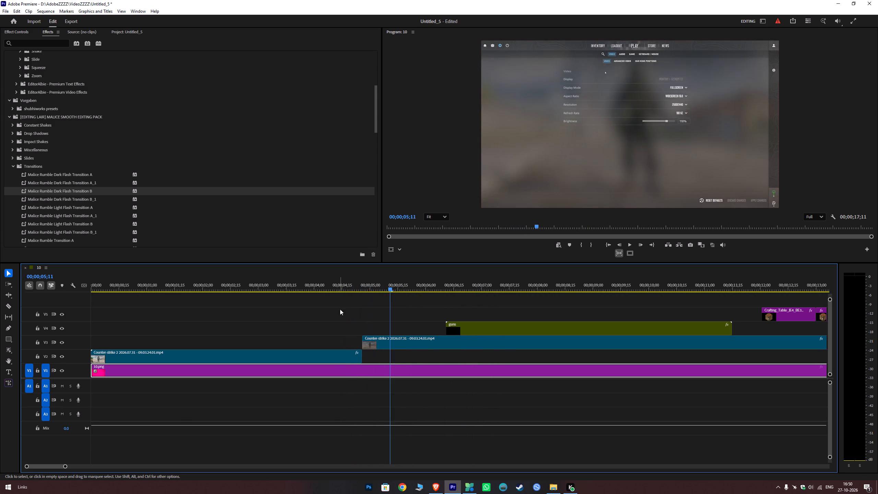
pyautogui.click(342, 287)
pyautogui.press('space')
pyautogui.press('space')
pyautogui.press('space')
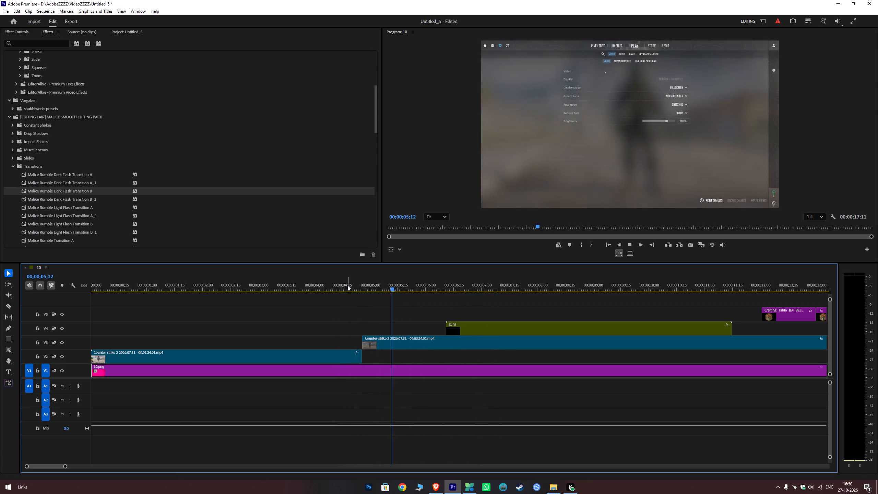
pyautogui.click(347, 285)
pyautogui.press('space')
pyautogui.press('space')
pyautogui.keyDown('alt'); pyautogui.scroll(10, 377, 301); pyautogui.keyUp('alt')
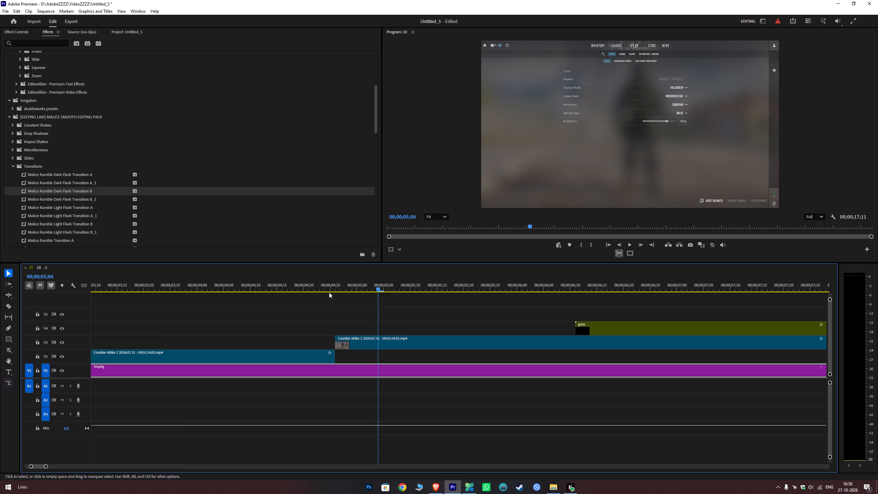
pyautogui.click(321, 287)
pyautogui.press('space')
pyautogui.press('space')
pyautogui.click(317, 285)
pyautogui.press('space')
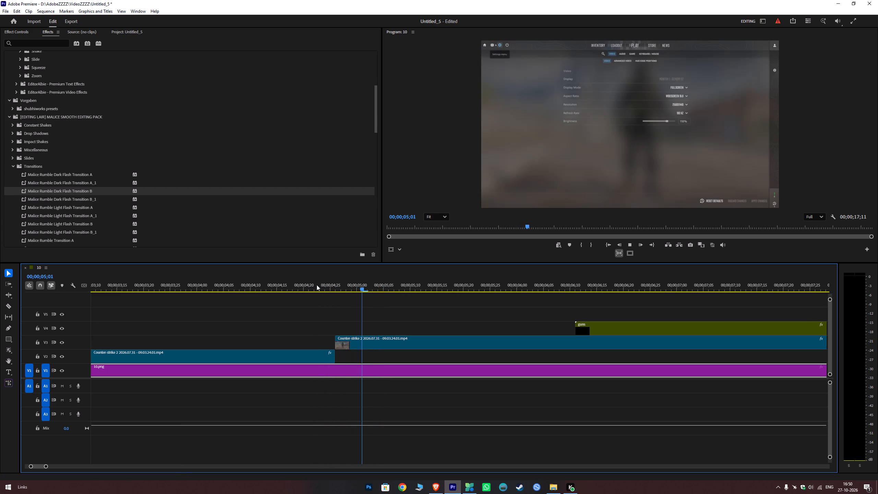
pyautogui.press('space')
pyautogui.press('space')
pyautogui.click(320, 284)
pyautogui.press('space')
pyautogui.press('space')
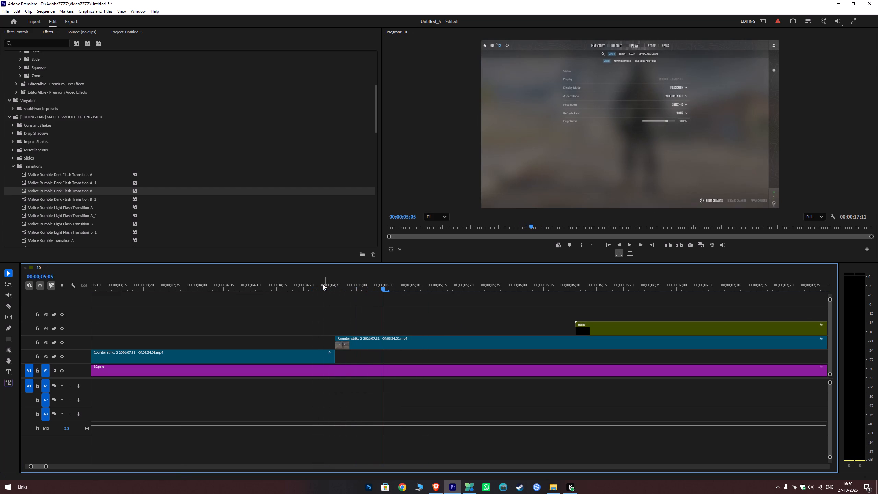
# Undo the trim and shift of the second Counter-strike 2 piece and the dark flash transitions, checking the cut in playback.
pyautogui.hotkey('ctrl', 'z')
pyautogui.hotkey('ctrl', 'z')
pyautogui.hotkey('ctrl', 'z')
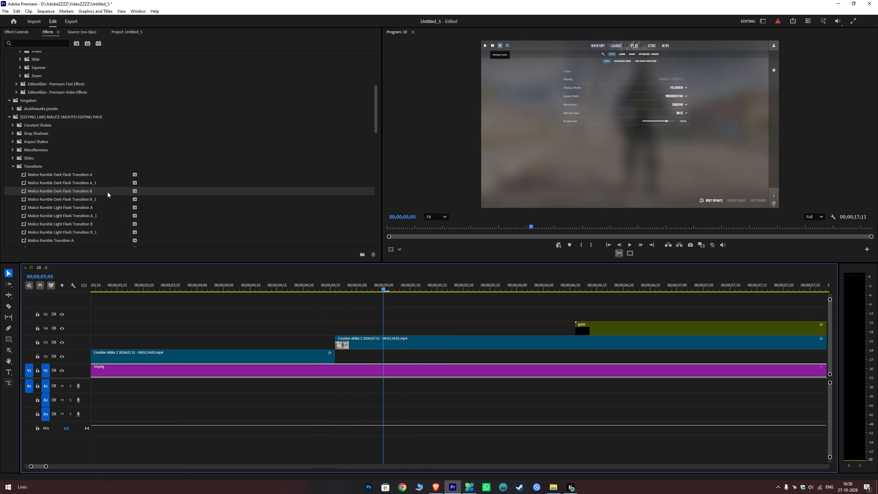
pyautogui.click(305, 280)
pyautogui.press('space')
pyautogui.press('space')
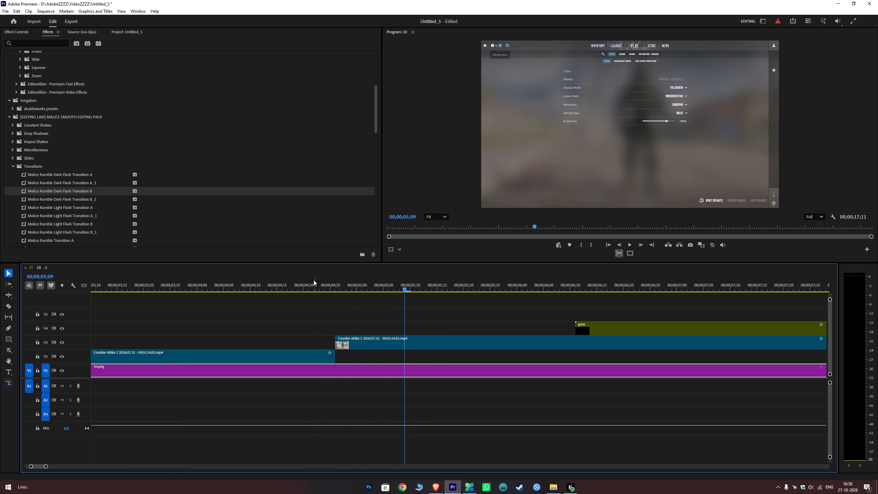
pyautogui.hotkey('ctrl', 'z')
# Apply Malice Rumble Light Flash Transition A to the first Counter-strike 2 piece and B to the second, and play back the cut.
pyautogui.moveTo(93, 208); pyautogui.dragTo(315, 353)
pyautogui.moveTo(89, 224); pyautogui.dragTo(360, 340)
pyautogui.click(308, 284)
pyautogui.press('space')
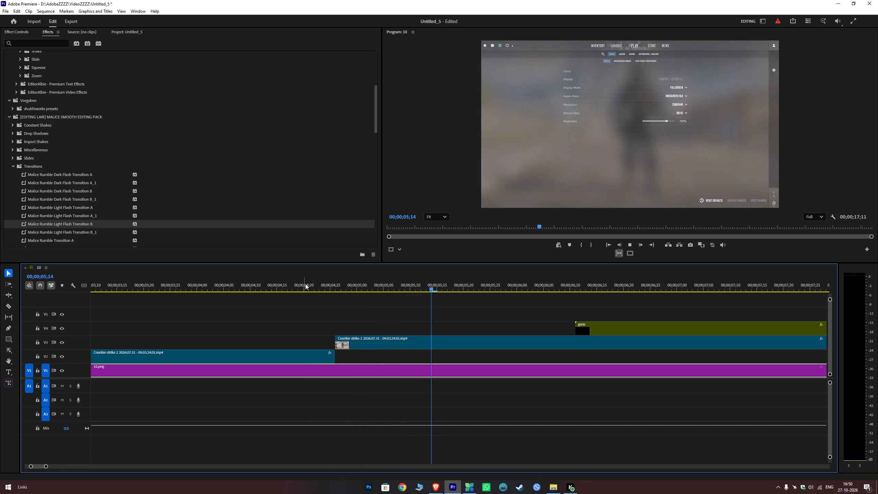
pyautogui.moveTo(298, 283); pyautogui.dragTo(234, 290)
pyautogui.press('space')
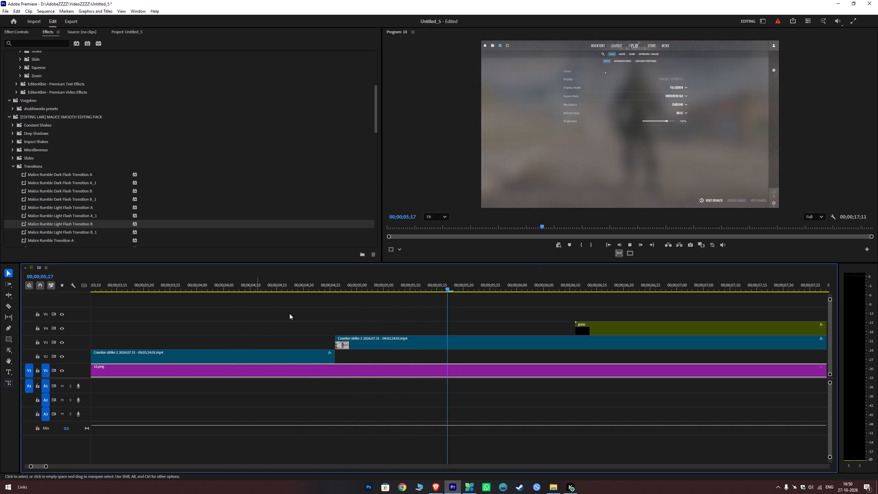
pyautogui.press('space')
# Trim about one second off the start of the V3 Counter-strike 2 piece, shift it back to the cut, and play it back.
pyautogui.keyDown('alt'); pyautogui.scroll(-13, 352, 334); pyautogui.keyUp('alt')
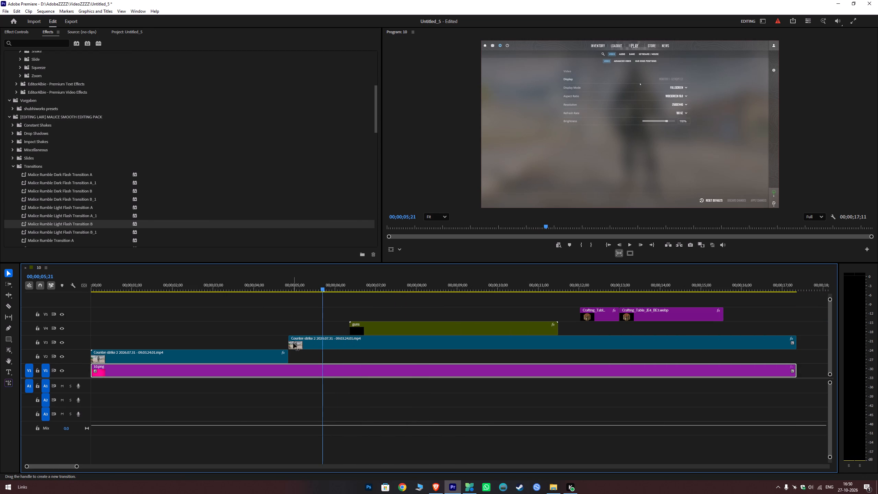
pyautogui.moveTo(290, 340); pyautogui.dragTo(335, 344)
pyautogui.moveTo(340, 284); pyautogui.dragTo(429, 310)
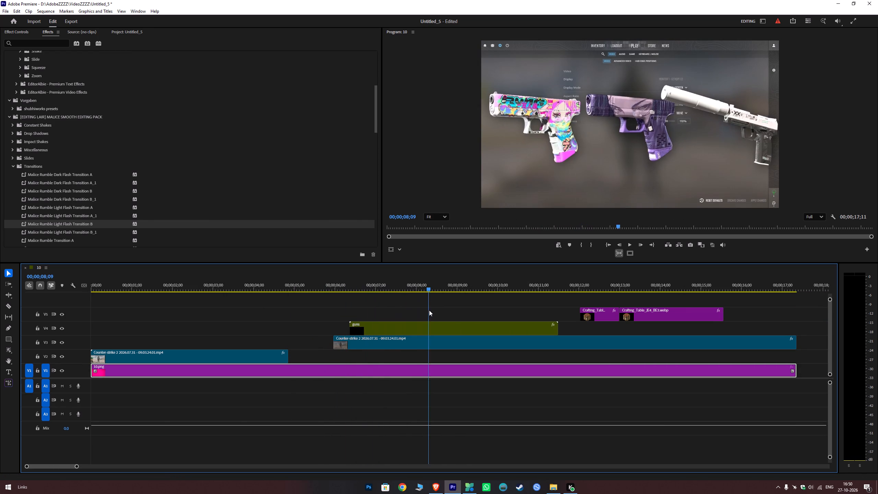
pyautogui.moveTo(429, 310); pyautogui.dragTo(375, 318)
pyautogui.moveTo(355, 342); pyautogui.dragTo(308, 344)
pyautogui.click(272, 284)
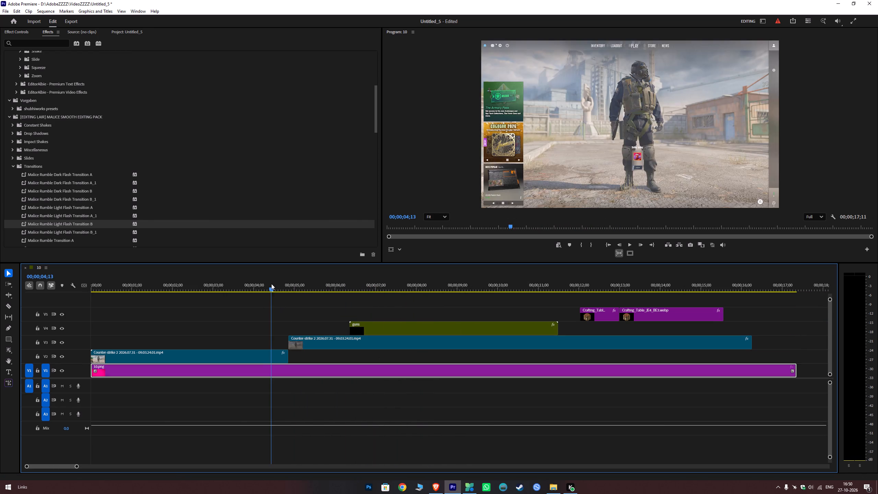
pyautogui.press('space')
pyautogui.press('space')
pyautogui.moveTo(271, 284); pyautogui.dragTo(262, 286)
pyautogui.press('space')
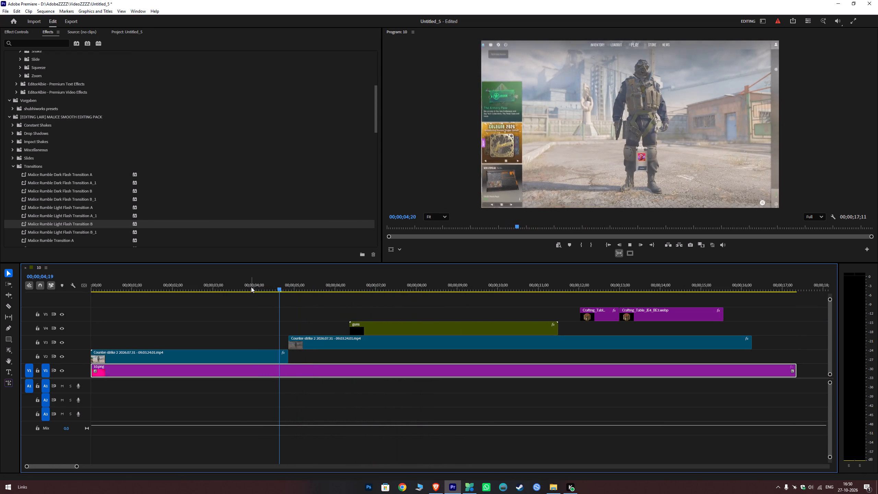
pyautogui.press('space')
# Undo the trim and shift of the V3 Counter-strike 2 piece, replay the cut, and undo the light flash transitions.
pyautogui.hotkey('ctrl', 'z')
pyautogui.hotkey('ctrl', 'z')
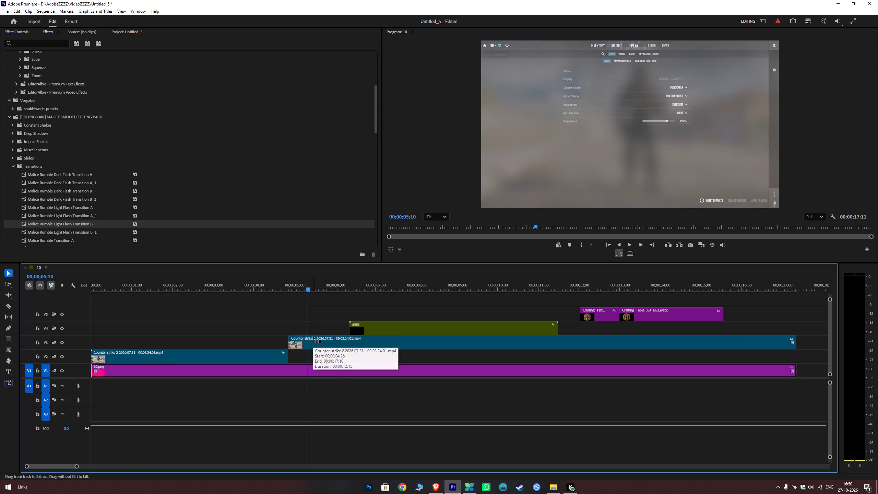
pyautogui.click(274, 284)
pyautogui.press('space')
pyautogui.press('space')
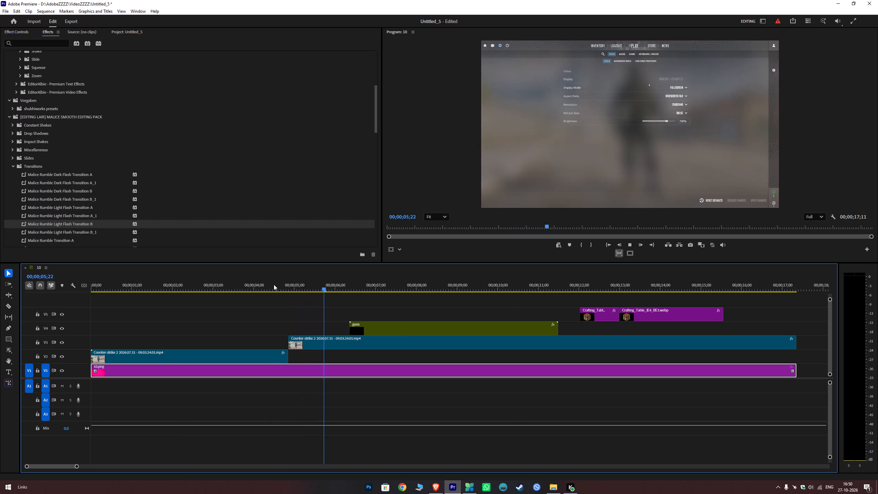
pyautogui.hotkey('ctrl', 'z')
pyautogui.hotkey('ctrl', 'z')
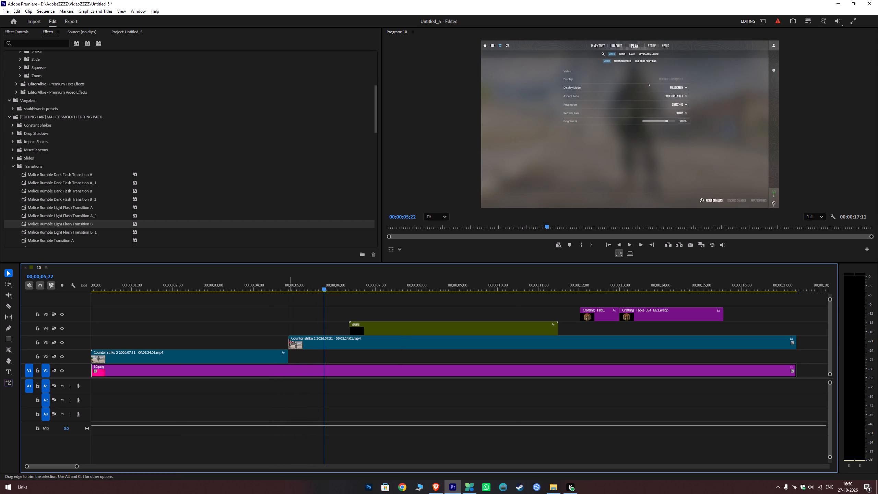
# Trim about one second off the start of the V3 Counter-strike 2 piece and shift it back to the cut at 00;00;04;26.
pyautogui.moveTo(290, 342); pyautogui.dragTo(330, 345)
pyautogui.moveTo(349, 341); pyautogui.dragTo(311, 345)
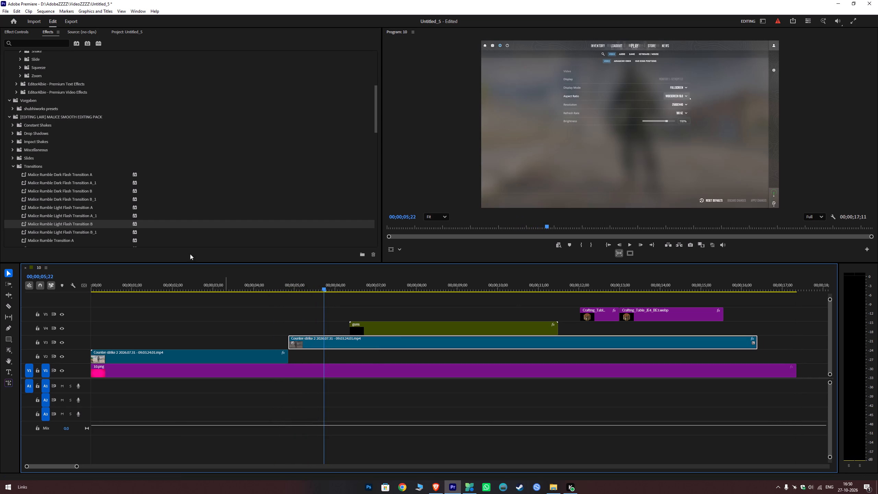
# Apply Malice Rumble Light Flash Transition A to the first Counter-strike 2 piece and Malice Rumble Light Flash Transition B to the second.
pyautogui.moveTo(95, 207); pyautogui.dragTo(267, 358)
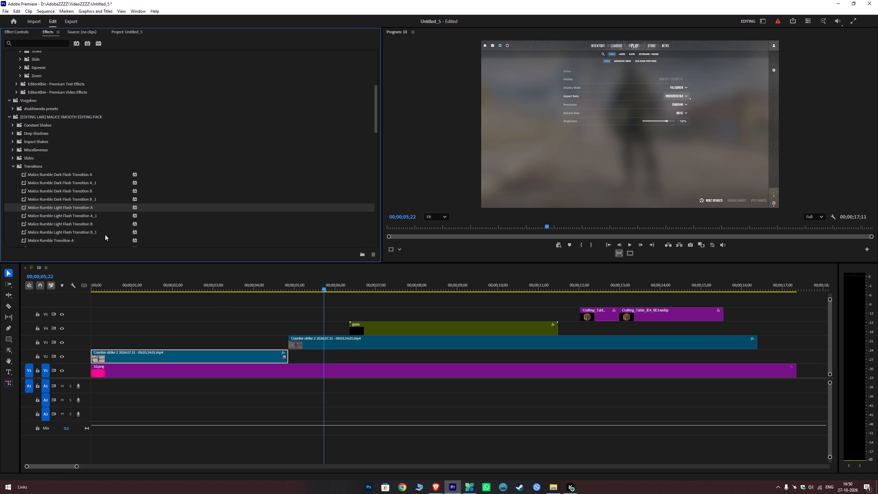
pyautogui.moveTo(91, 225); pyautogui.dragTo(306, 343)
# Play back the light flash transition and the rest of the sequence with its guns and crafting table overlays.
pyautogui.click(247, 279)
pyautogui.press('space')
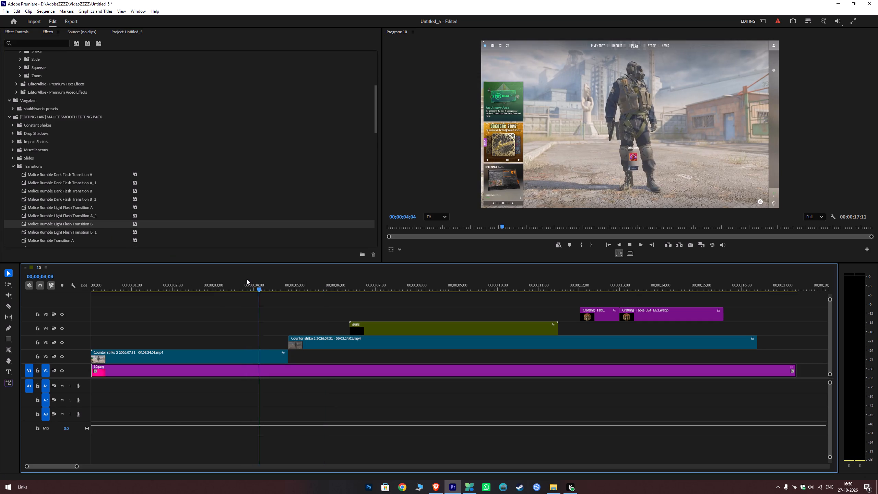
pyautogui.press('space')
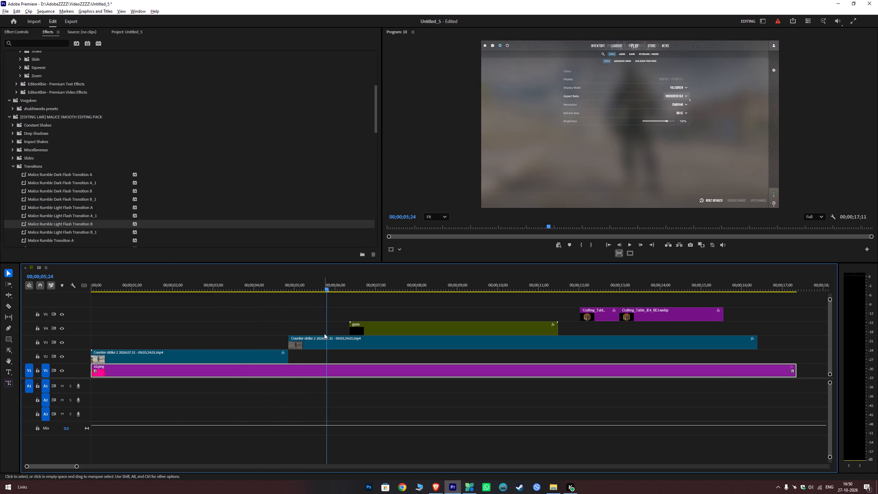
pyautogui.keyDown('alt'); pyautogui.scroll(-9, 324, 333); pyautogui.keyUp('alt')
pyautogui.click(155, 286)
pyautogui.press('space')
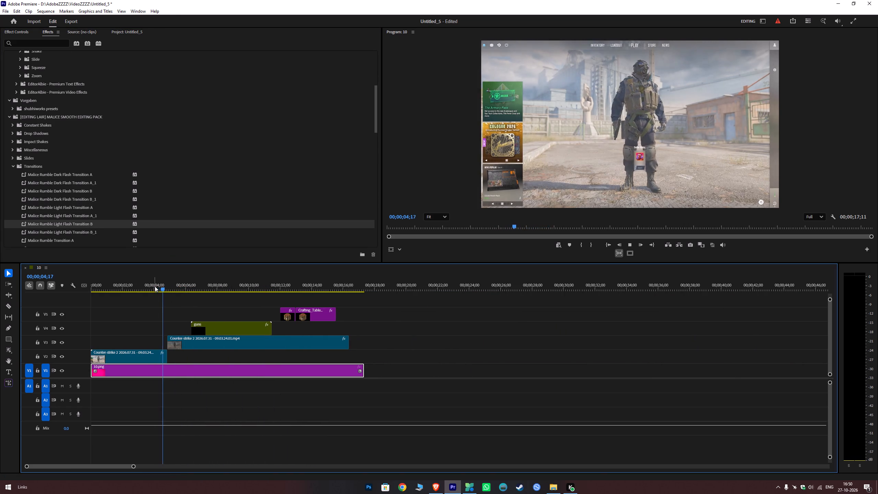
pyautogui.press('space')
pyautogui.keyDown('alt'); pyautogui.scroll(7, 251, 319); pyautogui.keyUp('alt')
pyautogui.press('space')
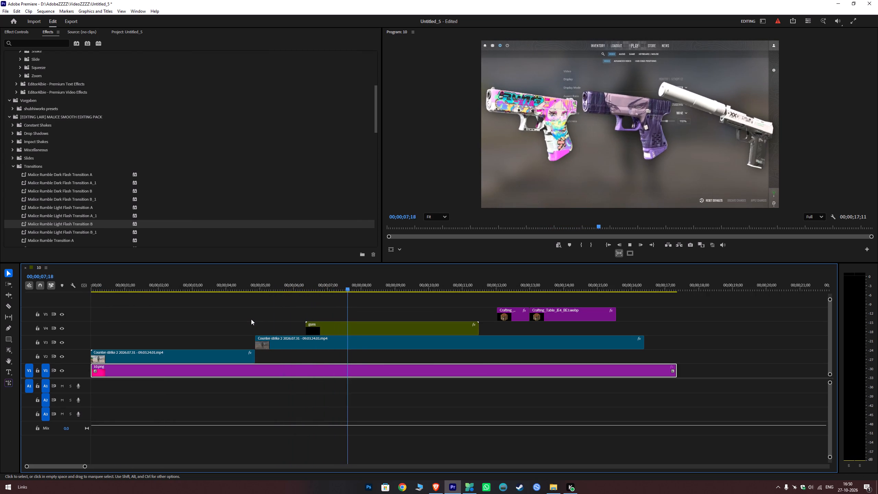
pyautogui.keyDown('alt'); pyautogui.scroll(-4, 470, 317); pyautogui.keyUp('alt')
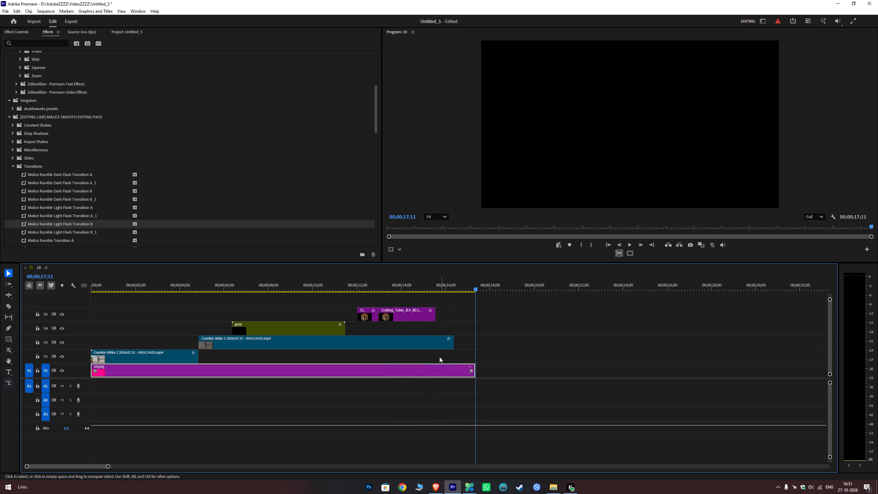
pyautogui.press('space')
# Trim the end of the V3 Counter-strike 2 piece back to 00;00;14;02 and play back the sequence's ending.
pyautogui.moveTo(374, 287); pyautogui.dragTo(403, 307)
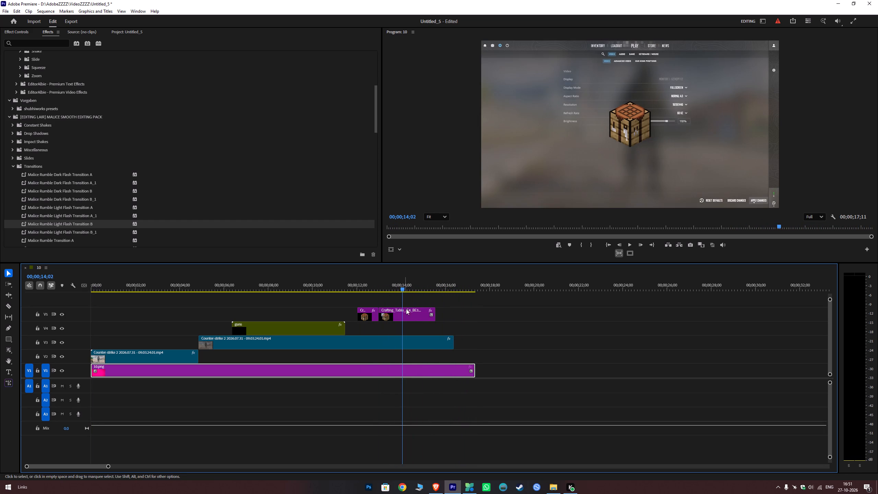
pyautogui.moveTo(454, 345); pyautogui.dragTo(403, 355)
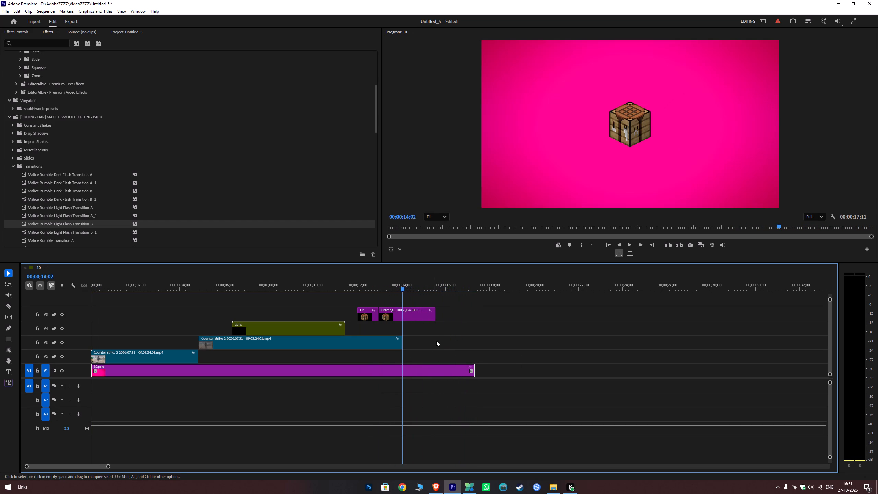
pyautogui.click(436, 341)
pyautogui.click(352, 289)
pyautogui.press('space')
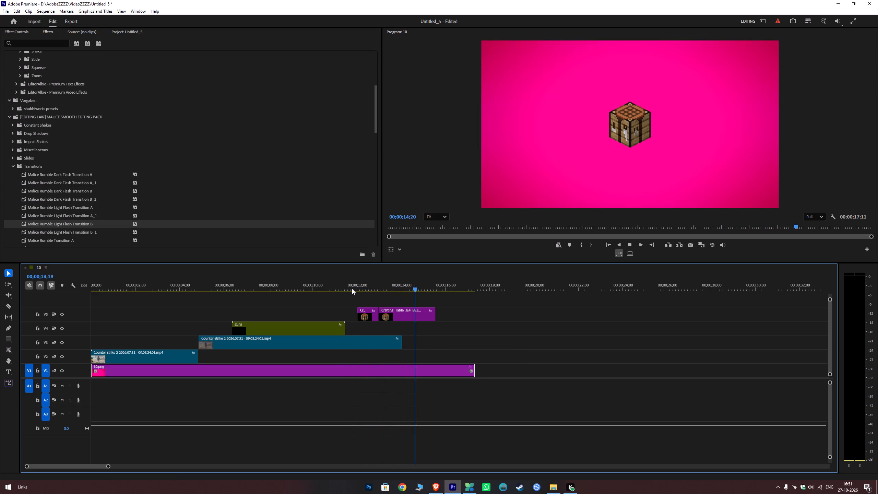
pyautogui.press('space')
pyautogui.click(484, 313)
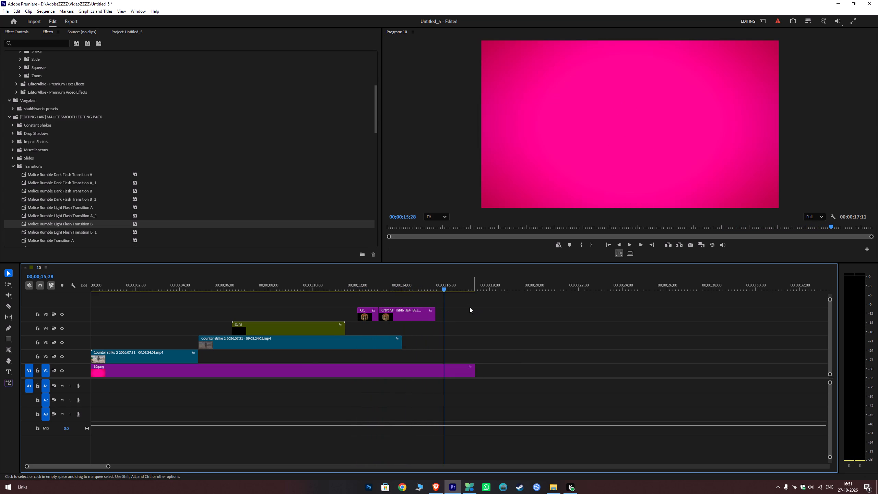
# Browse the DOWNLOAD folder and its Mitroo Bundle and Copied_wipe transtion subfolders for further media to import.
pyautogui.keyDown('alt'); pyautogui.scroll(-5, 461, 316); pyautogui.keyUp('alt')
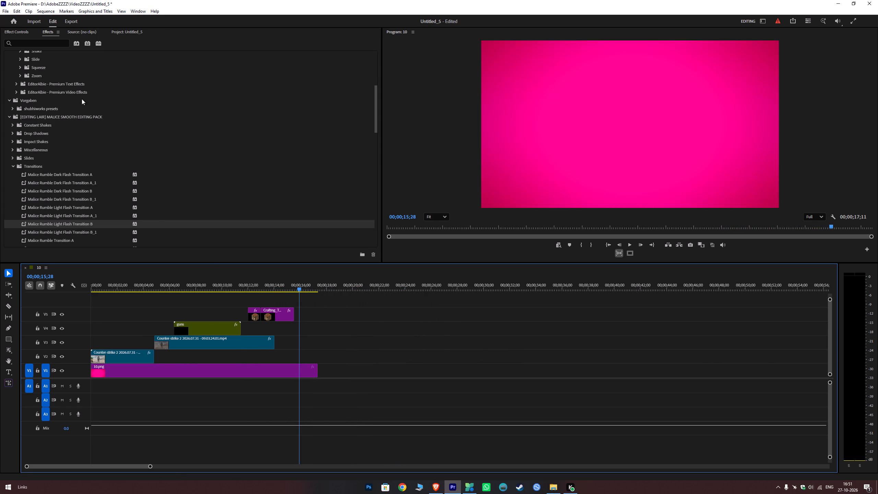
pyautogui.click(19, 35)
pyautogui.click(57, 31)
pyautogui.click(92, 30)
pyautogui.click(138, 25)
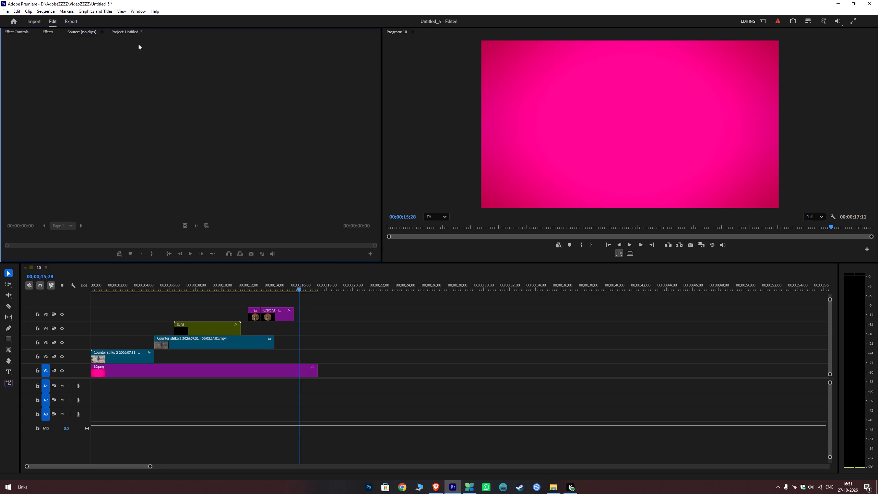
pyautogui.click(132, 27)
pyautogui.click(130, 33)
pyautogui.doubleClick(257, 167)
pyautogui.scroll(-1, 194, 207)
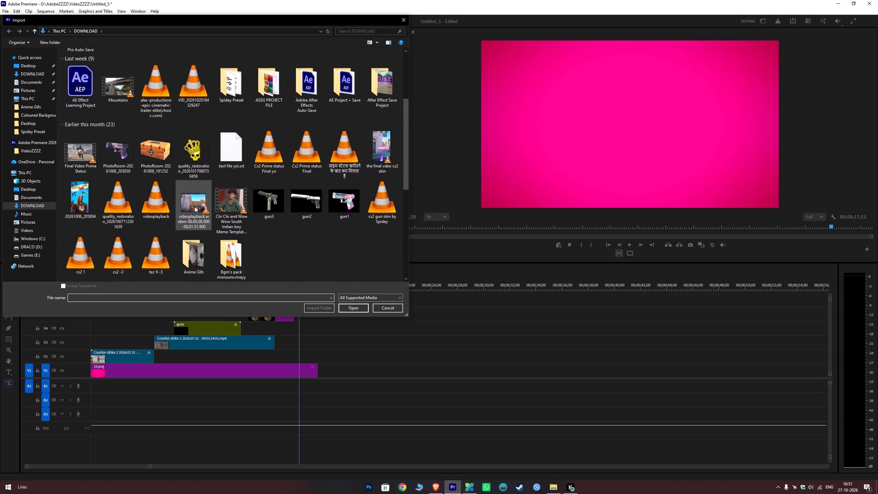
pyautogui.scroll(-4, 194, 207)
pyautogui.scroll(-4, 80, 204)
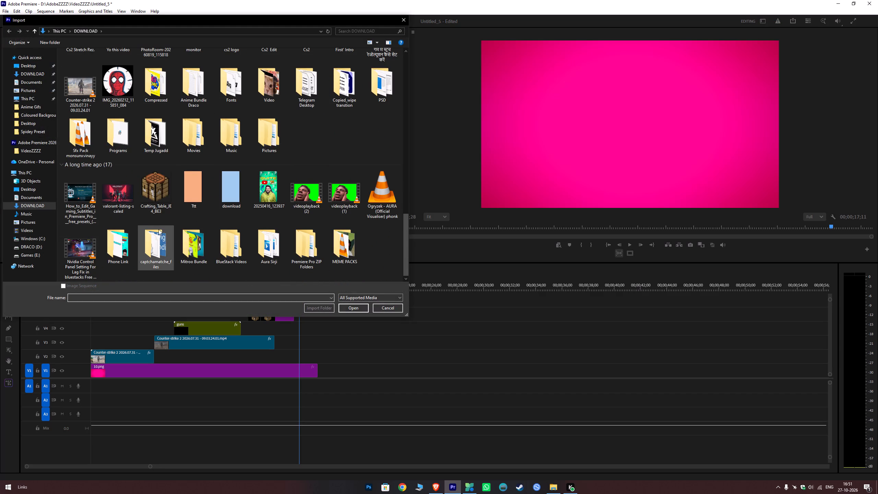
pyautogui.doubleClick(134, 249)
pyautogui.click(134, 249)
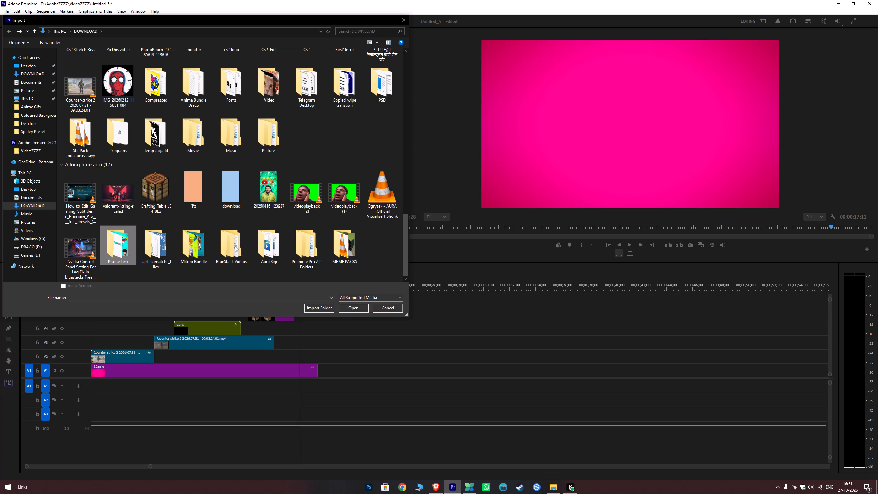
pyautogui.doubleClick(190, 246)
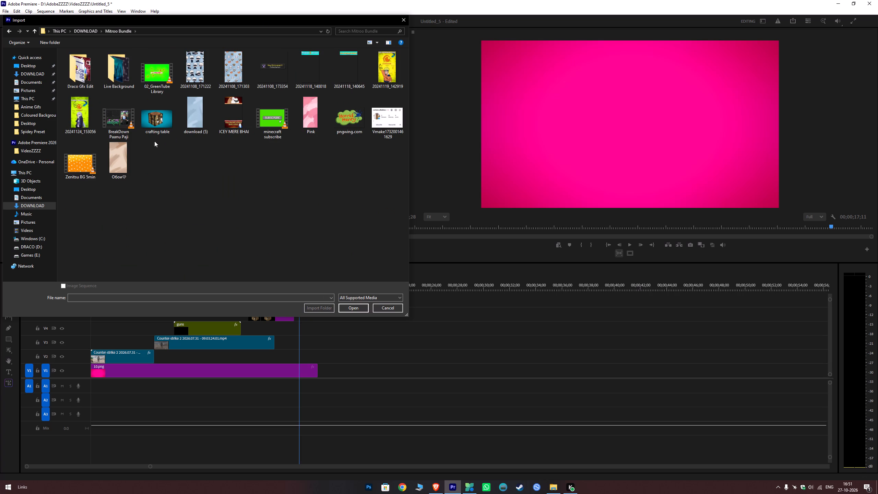
pyautogui.click(290, 177)
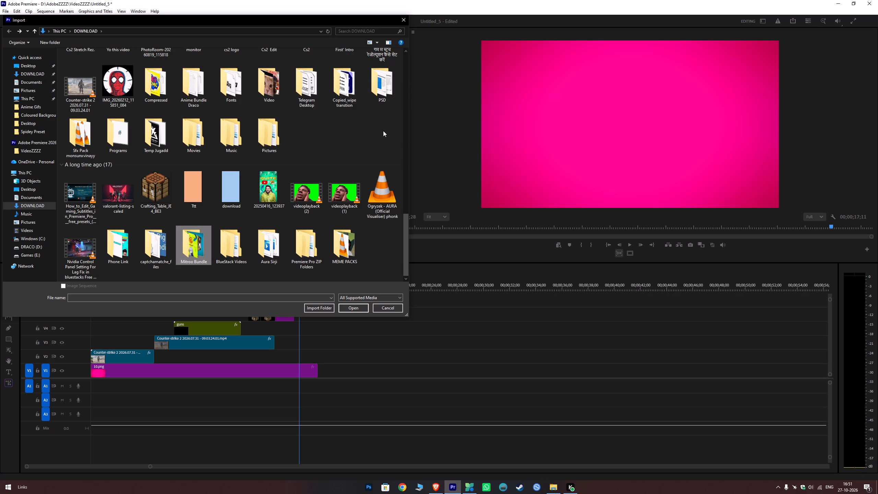
pyautogui.doubleClick(337, 92)
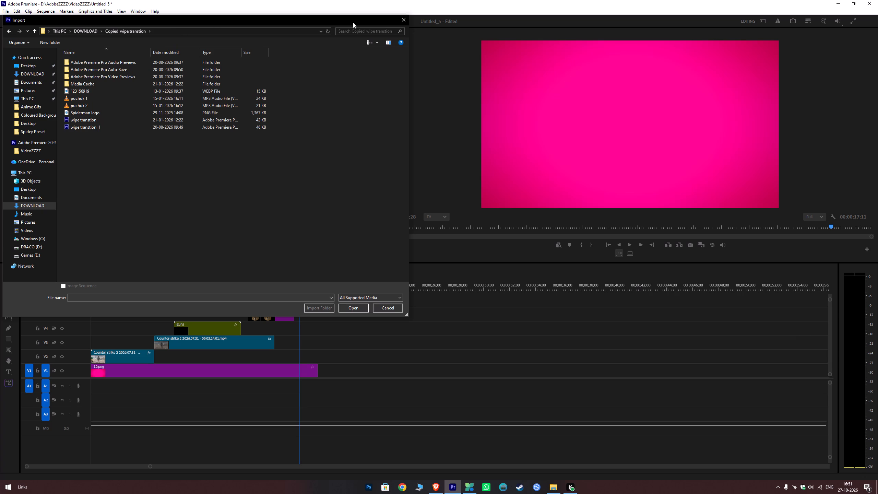
pyautogui.click(401, 21)
# Play back the V3 Counter-strike 2 piece with its guns and crafting table overlays, replaying the guns section.
pyautogui.moveTo(206, 286); pyautogui.dragTo(155, 296)
pyautogui.press('space')
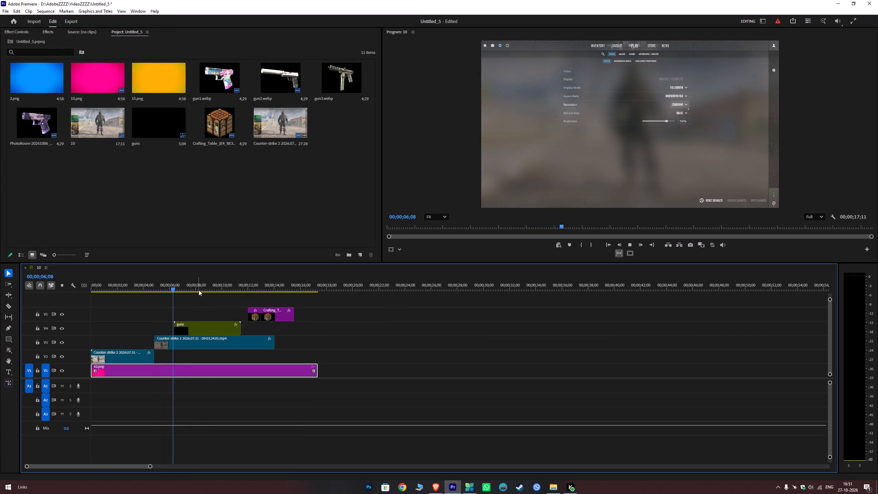
pyautogui.moveTo(199, 290); pyautogui.dragTo(221, 295)
pyautogui.press('space')
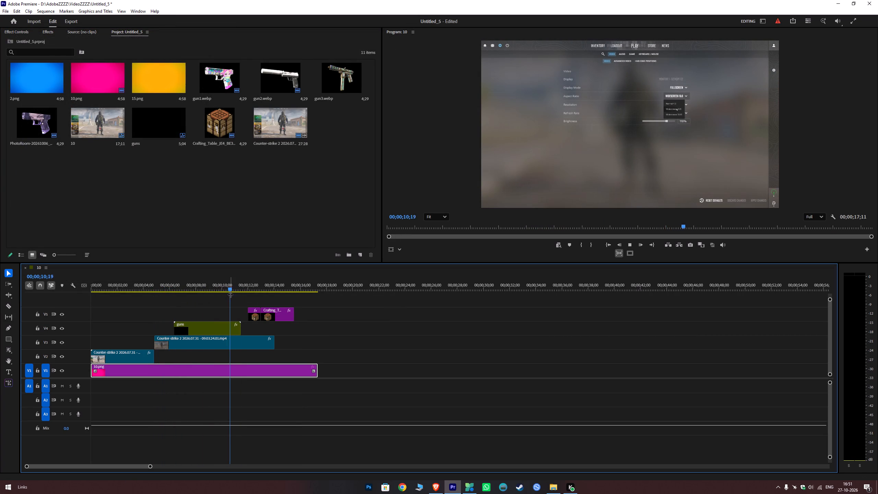
pyautogui.click(167, 287)
pyautogui.press('space')
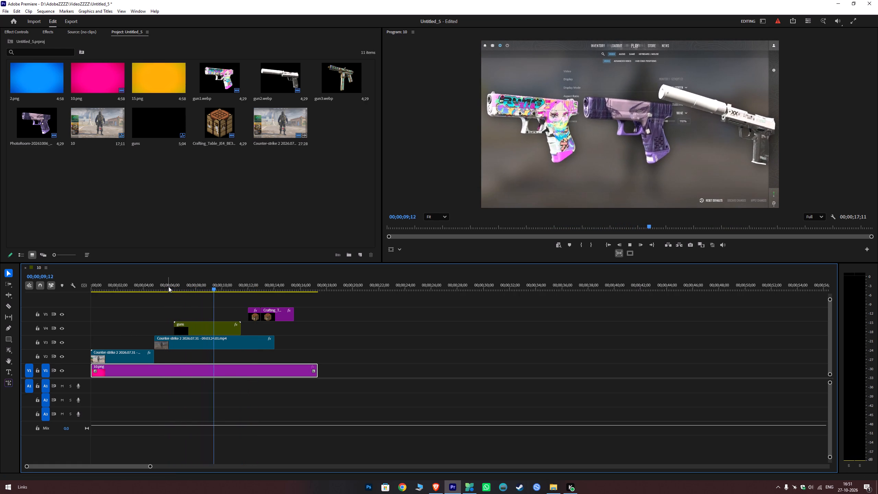
pyautogui.press('space')
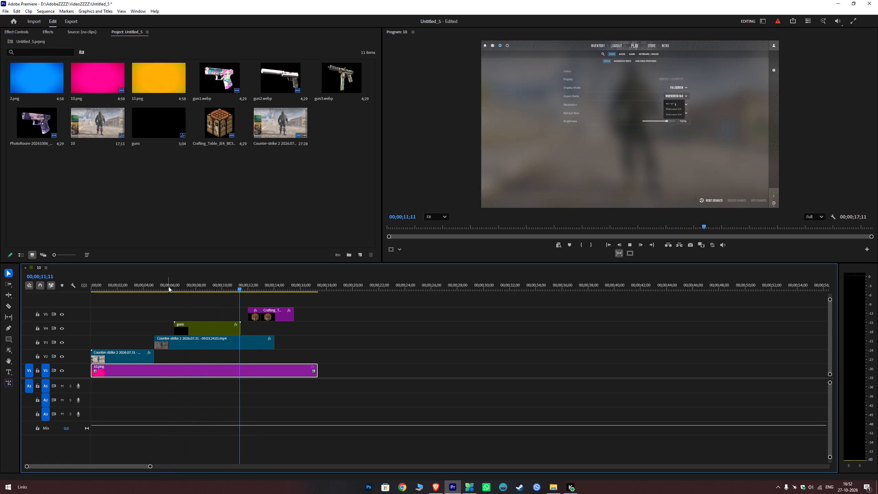